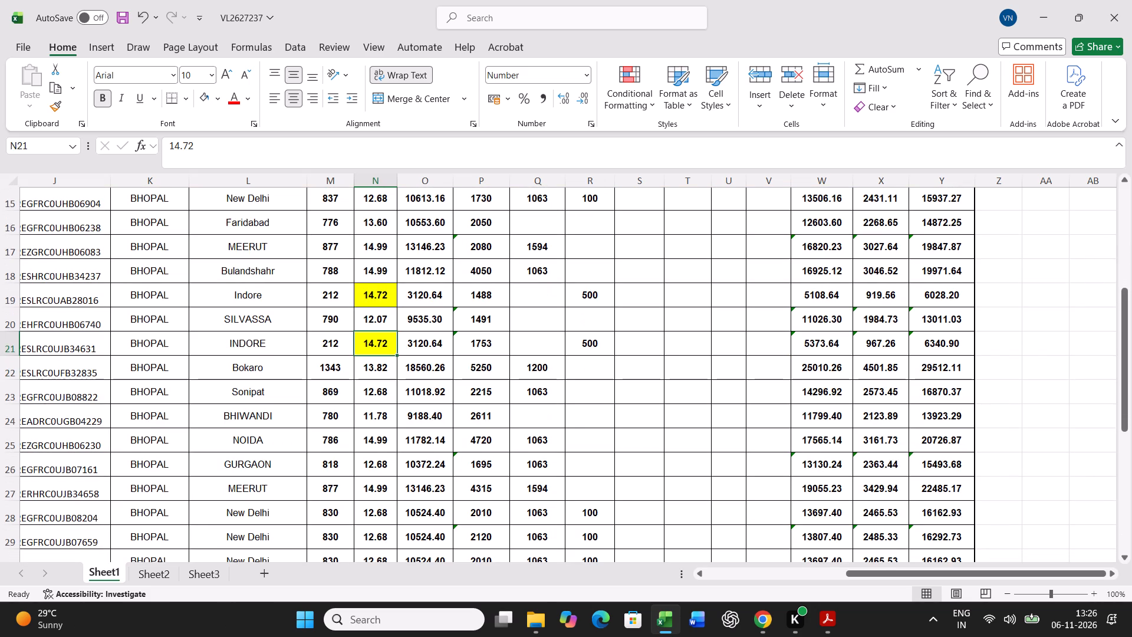
# Compare the two highlighted Bhopal–Indore trips in rows 19 and 21, from the origin column through distance and per-km rate.
pyautogui.scroll(-4, 562, 449)
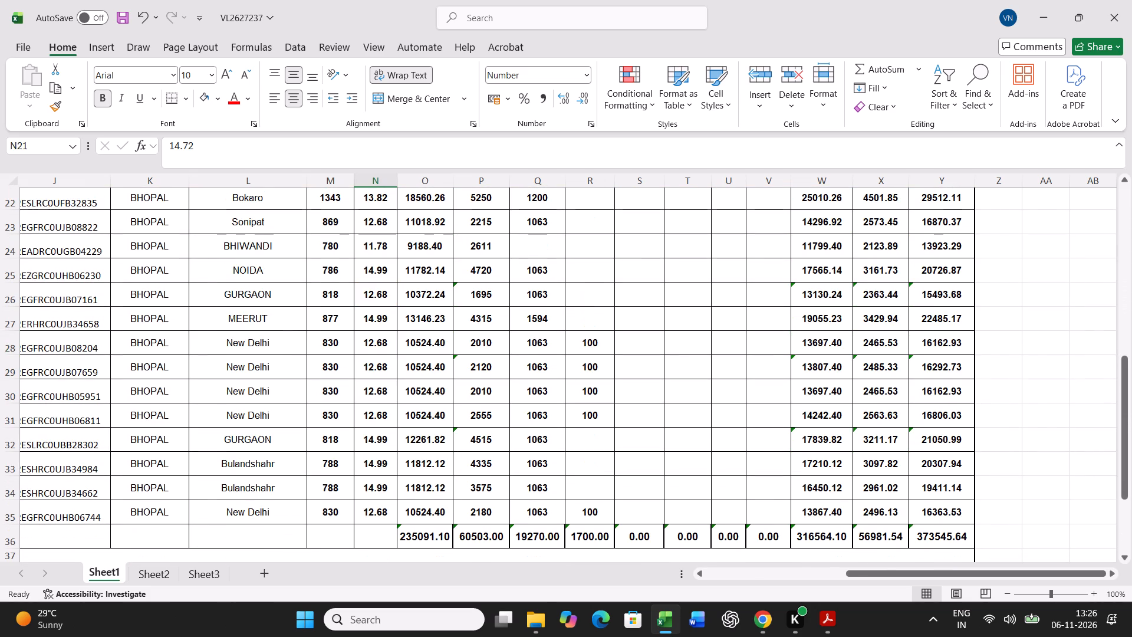
pyautogui.scroll(4, 562, 449)
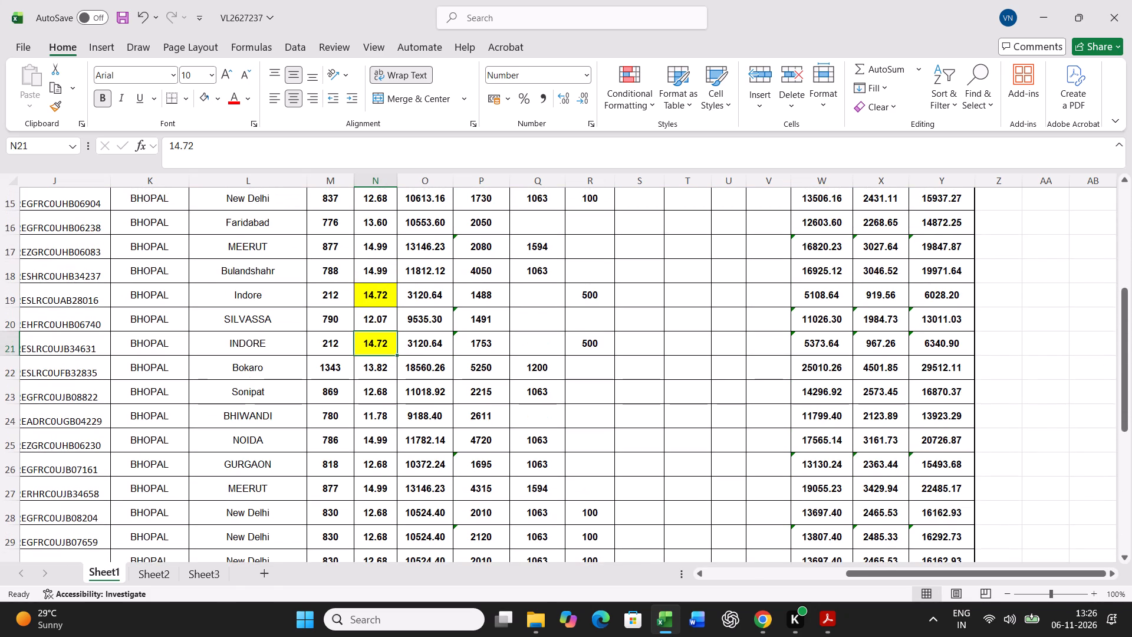
pyautogui.moveTo(888, 576); pyautogui.dragTo(818, 570)
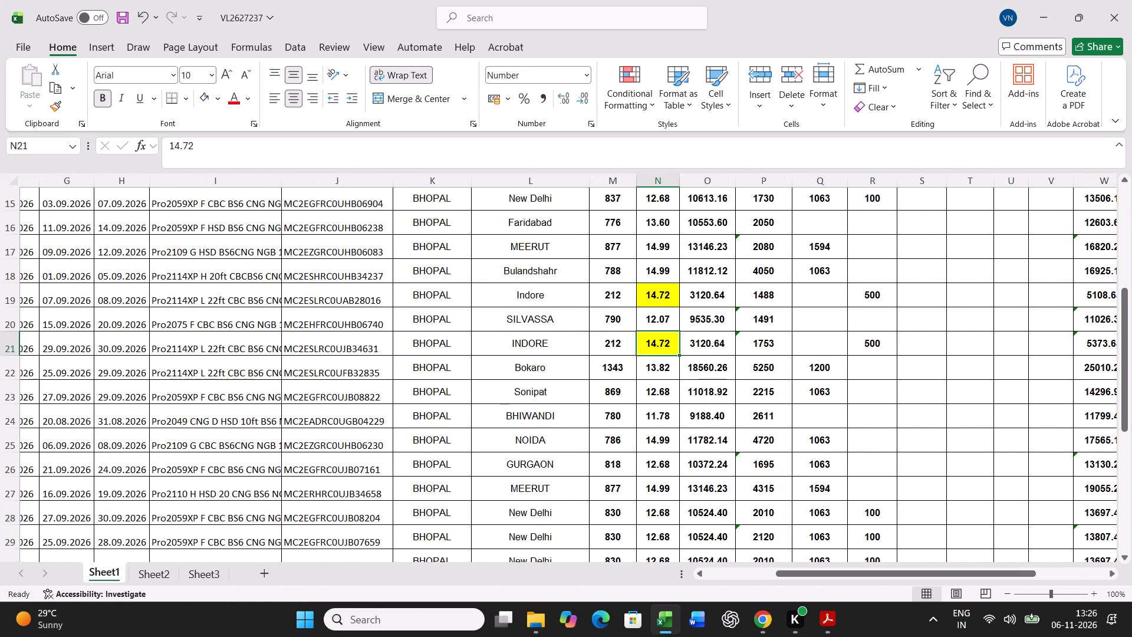
pyautogui.moveTo(442, 287); pyautogui.dragTo(652, 292)
pyautogui.moveTo(430, 346); pyautogui.dragTo(662, 336)
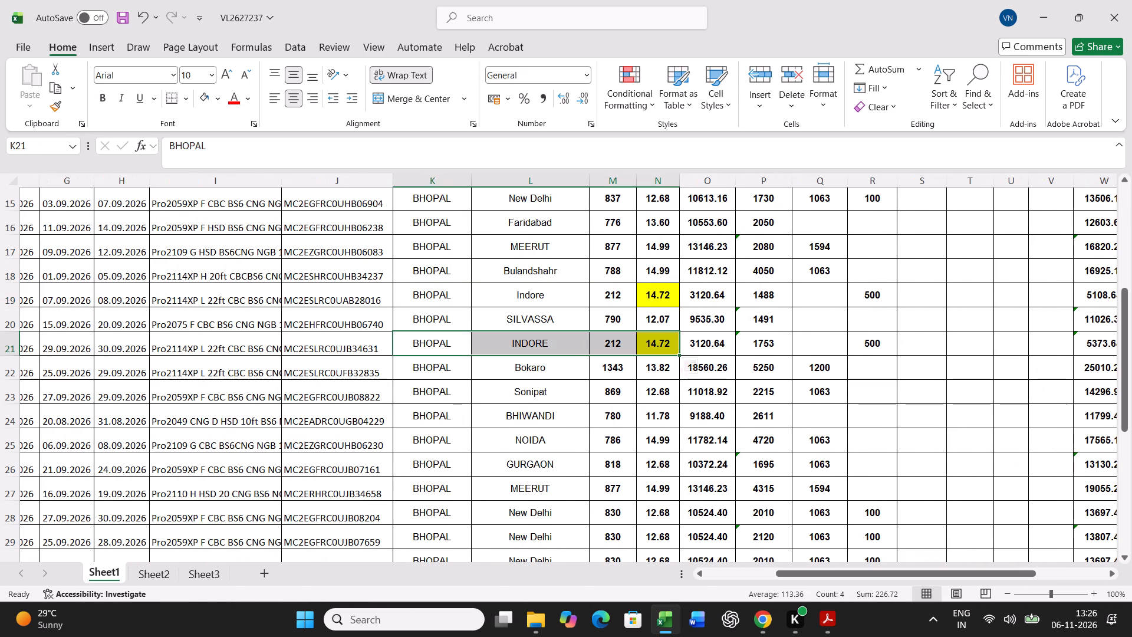
pyautogui.moveTo(436, 297); pyautogui.dragTo(642, 295)
pyautogui.moveTo(437, 346); pyautogui.dragTo(644, 340)
pyautogui.moveTo(435, 295); pyautogui.dragTo(565, 298)
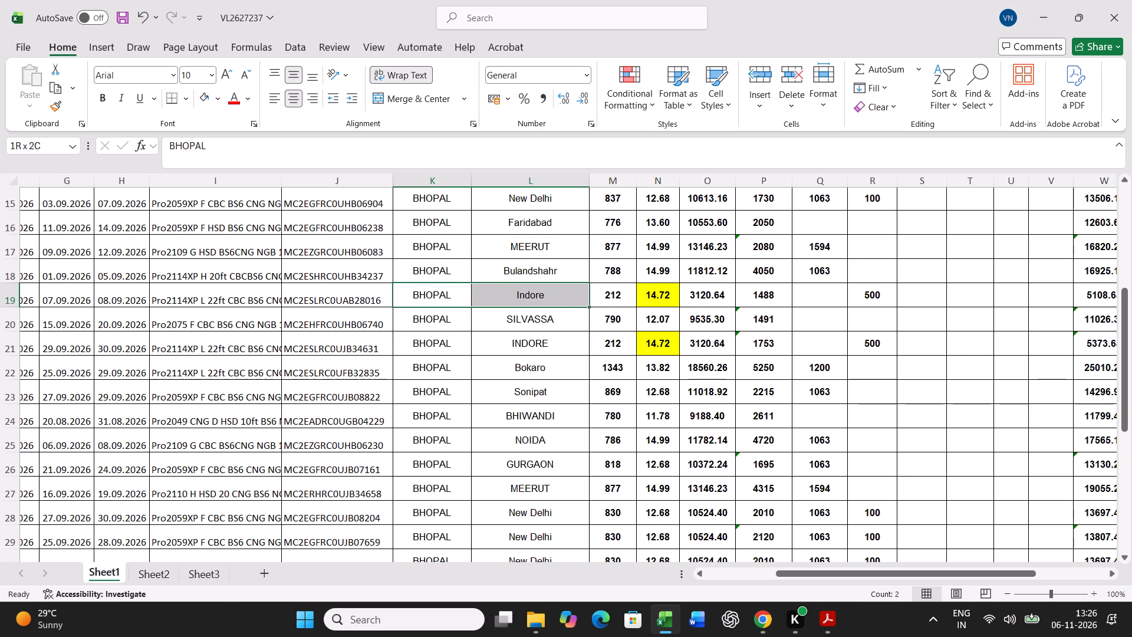
pyautogui.moveTo(565, 298); pyautogui.dragTo(648, 300)
pyautogui.moveTo(429, 348); pyautogui.dragTo(665, 339)
pyautogui.moveTo(442, 293); pyautogui.dragTo(471, 294)
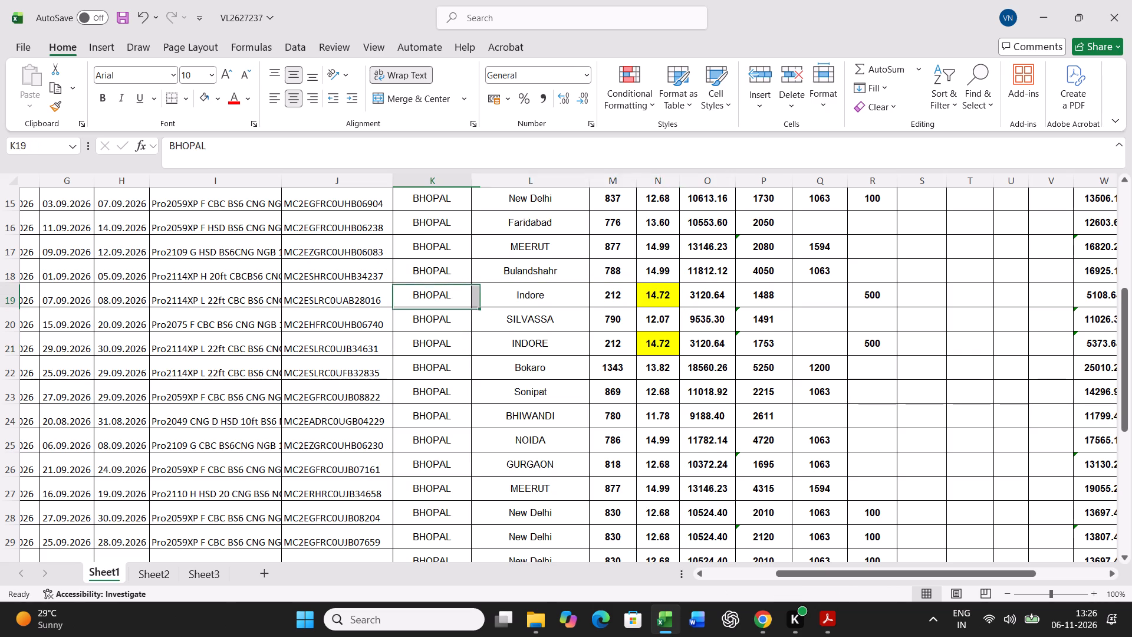
pyautogui.moveTo(471, 294); pyautogui.dragTo(644, 297)
pyautogui.moveTo(434, 340); pyautogui.dragTo(441, 340)
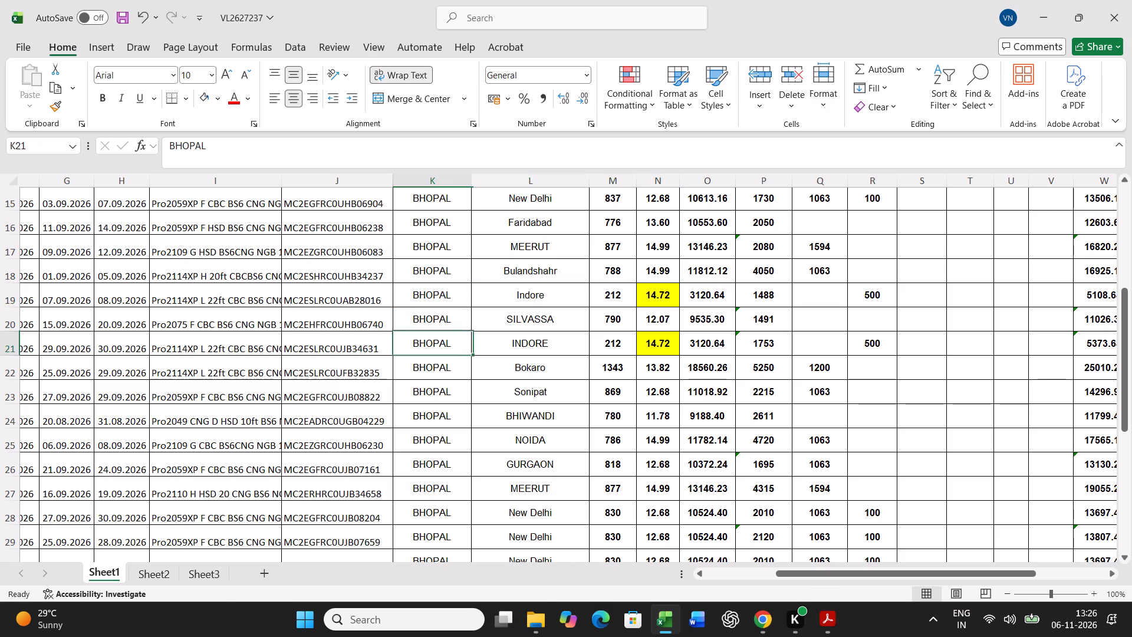
pyautogui.moveTo(441, 340); pyautogui.dragTo(654, 350)
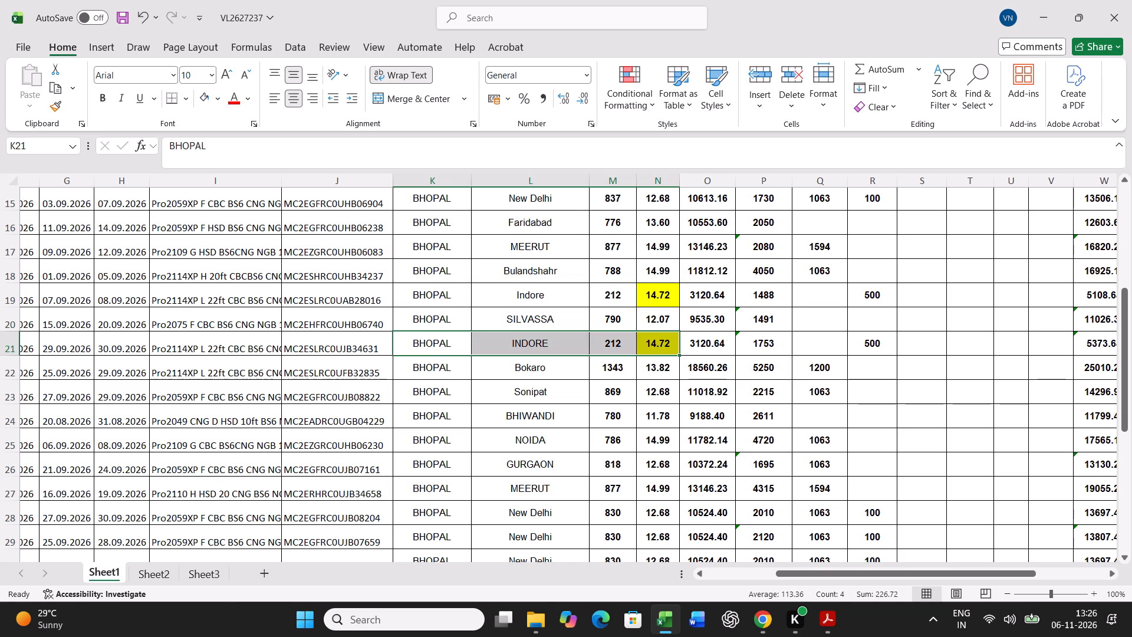
pyautogui.moveTo(446, 296); pyautogui.dragTo(648, 299)
pyautogui.moveTo(434, 346); pyautogui.dragTo(529, 346)
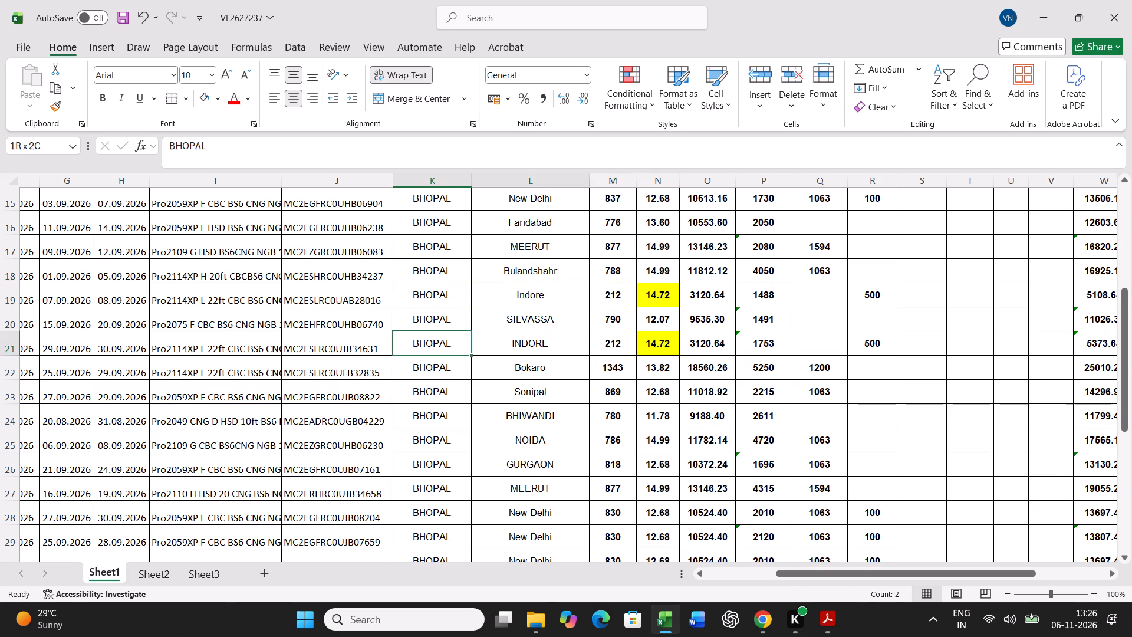
pyautogui.moveTo(529, 346); pyautogui.dragTo(659, 344)
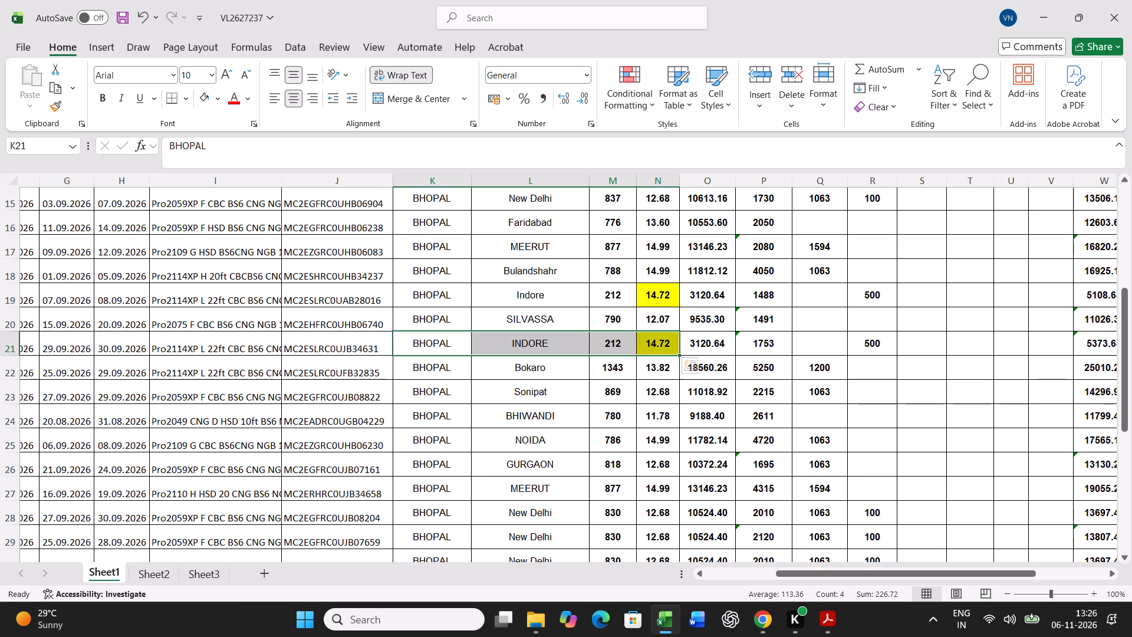
# Switch to the CNG rate PDF in Acrobat and examine the Bhopal rate for 2110/2114 CBC trucks under 300 km.
pyautogui.click(835, 623)
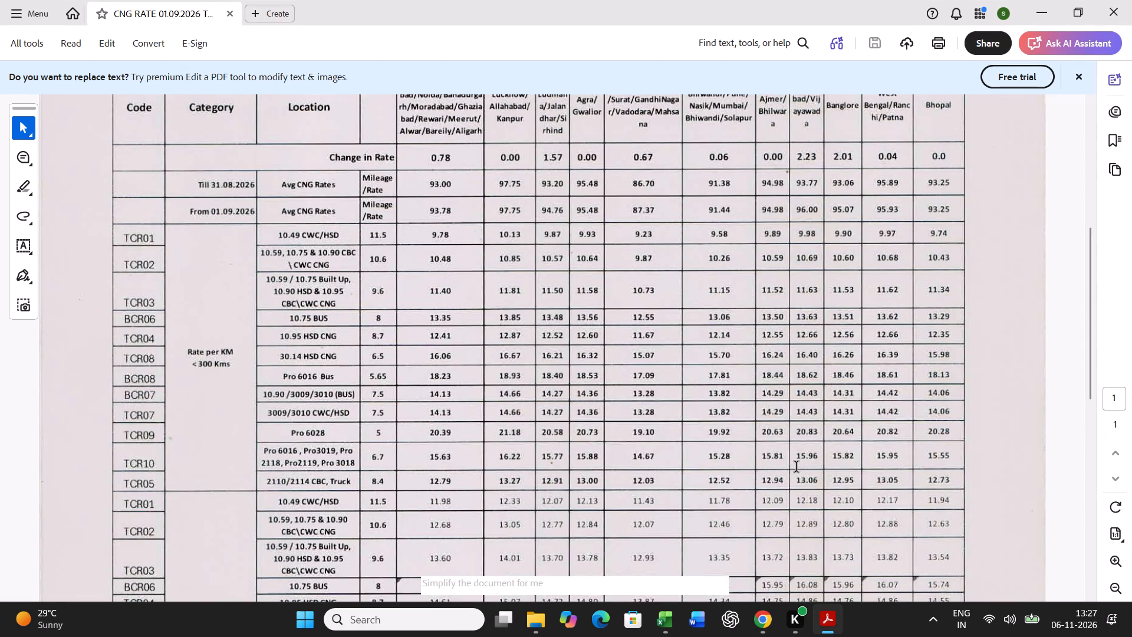
pyautogui.moveTo(927, 483); pyautogui.dragTo(967, 484)
pyautogui.scroll(-5, 983, 471)
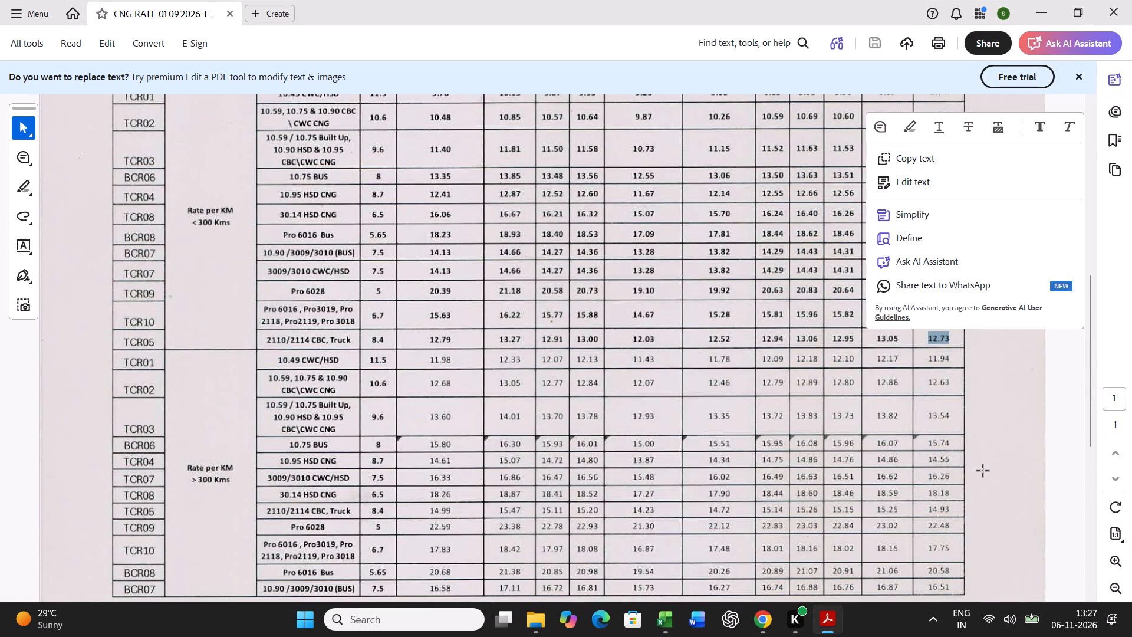
pyautogui.scroll(-3, 920, 520)
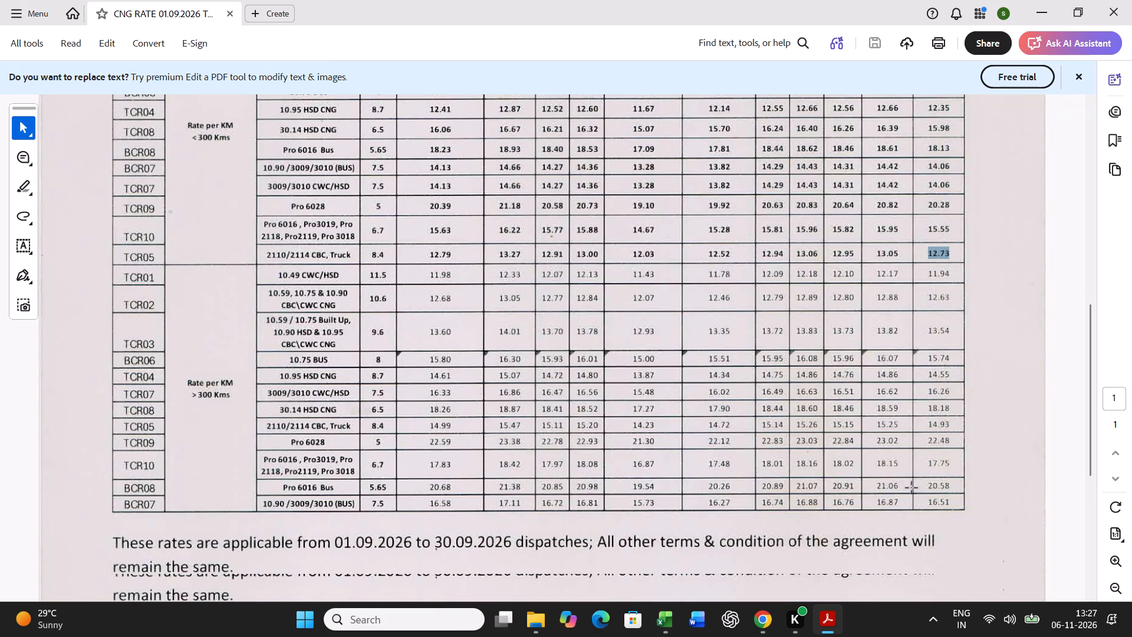
pyautogui.scroll(1, 962, 461)
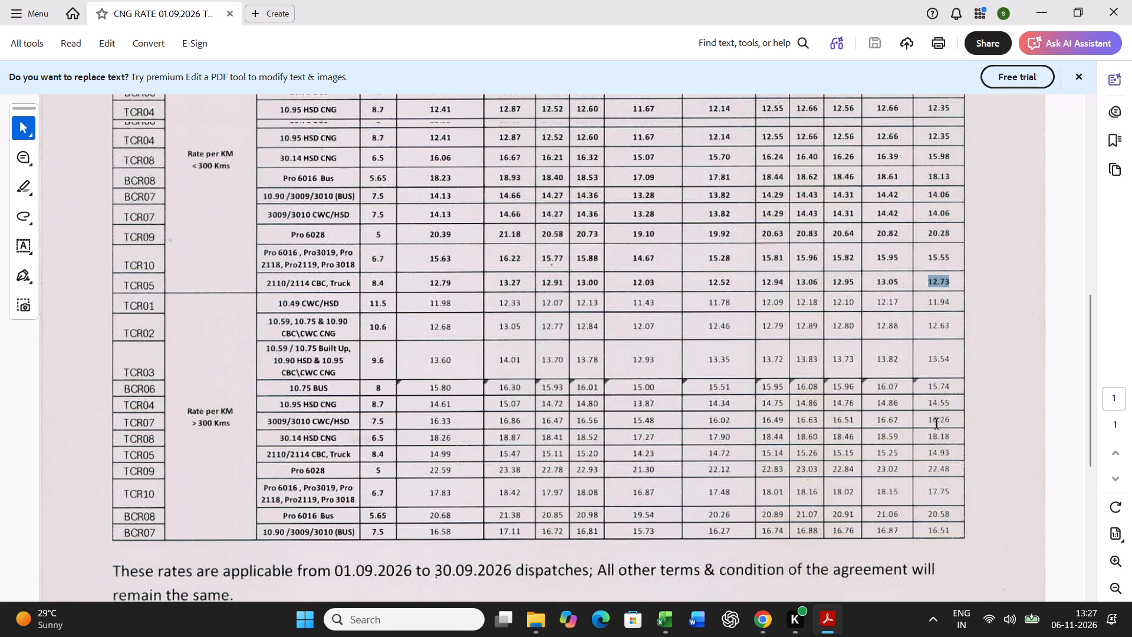
pyautogui.scroll(2, 937, 425)
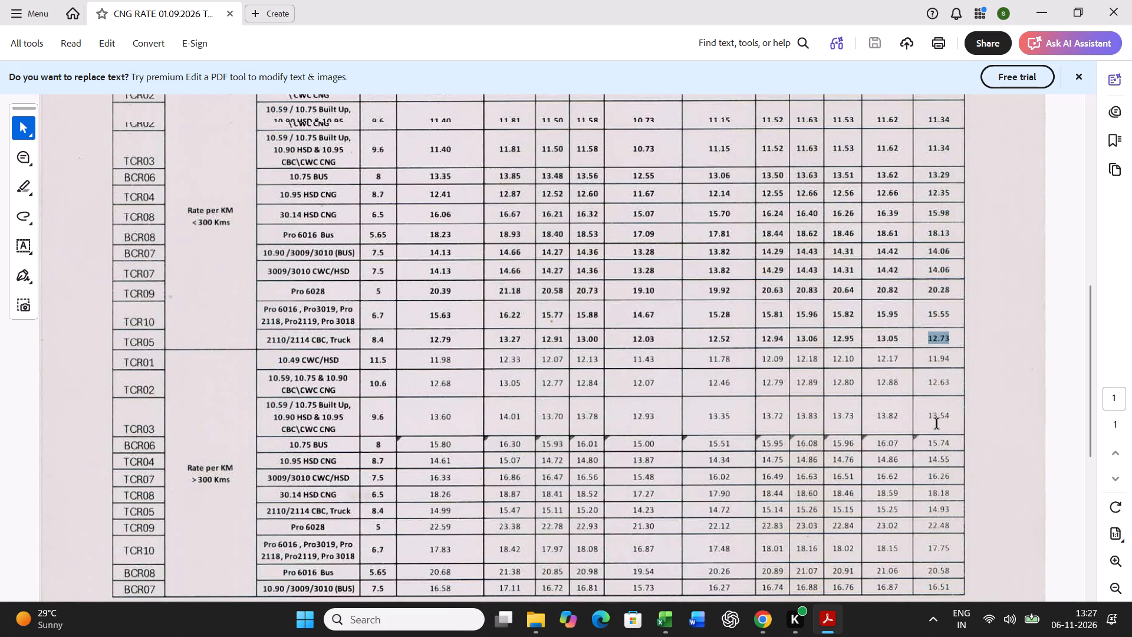
# Examine the Bhopal rate for 2110/2114 CBC trucks in the over-300 km section and compare it with the under-300 km section.
pyautogui.scroll(-1, 937, 425)
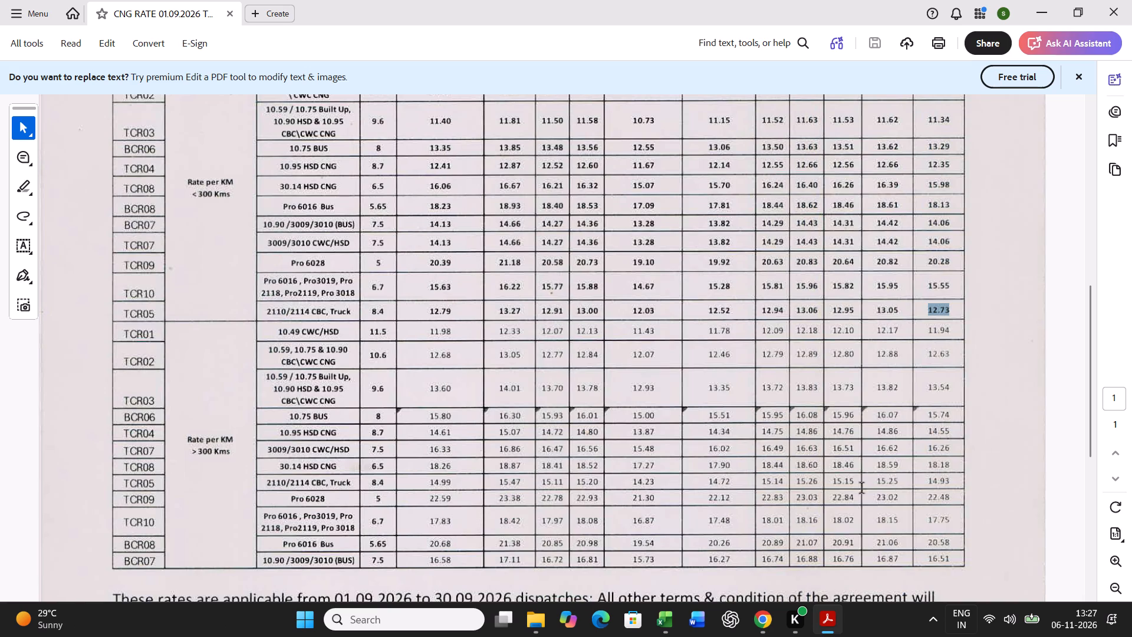
pyautogui.moveTo(929, 485); pyautogui.dragTo(956, 485)
pyautogui.click(1014, 513)
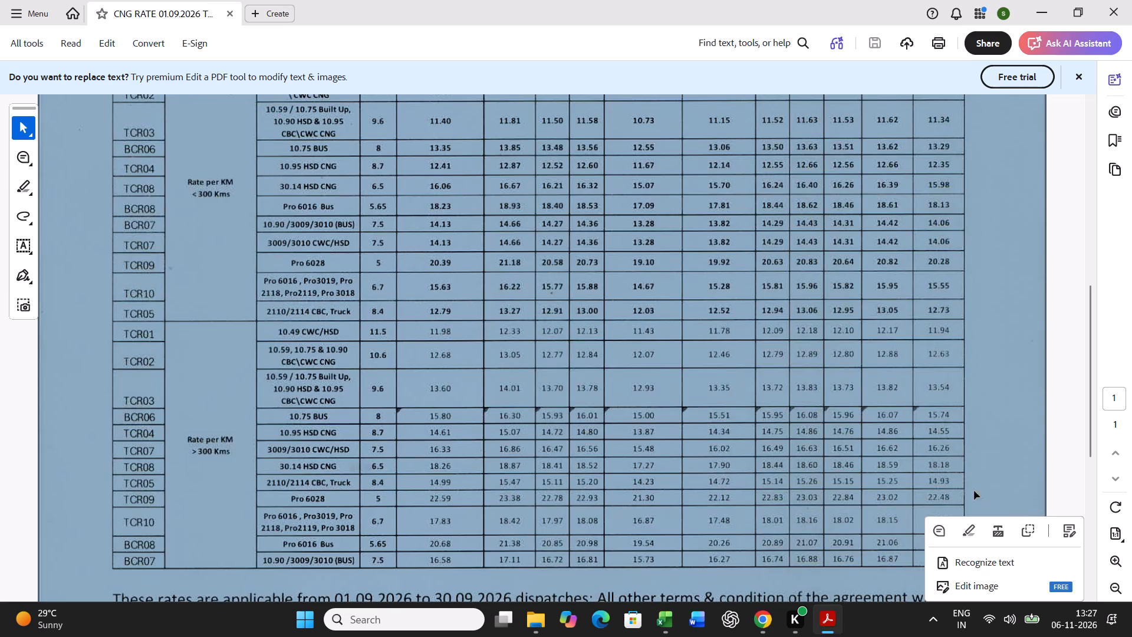
pyautogui.click(934, 481)
pyautogui.moveTo(931, 482); pyautogui.dragTo(962, 487)
pyautogui.click(1022, 508)
pyautogui.click(916, 482)
pyautogui.moveTo(925, 484); pyautogui.dragTo(955, 484)
pyautogui.click(1009, 517)
pyautogui.click(935, 481)
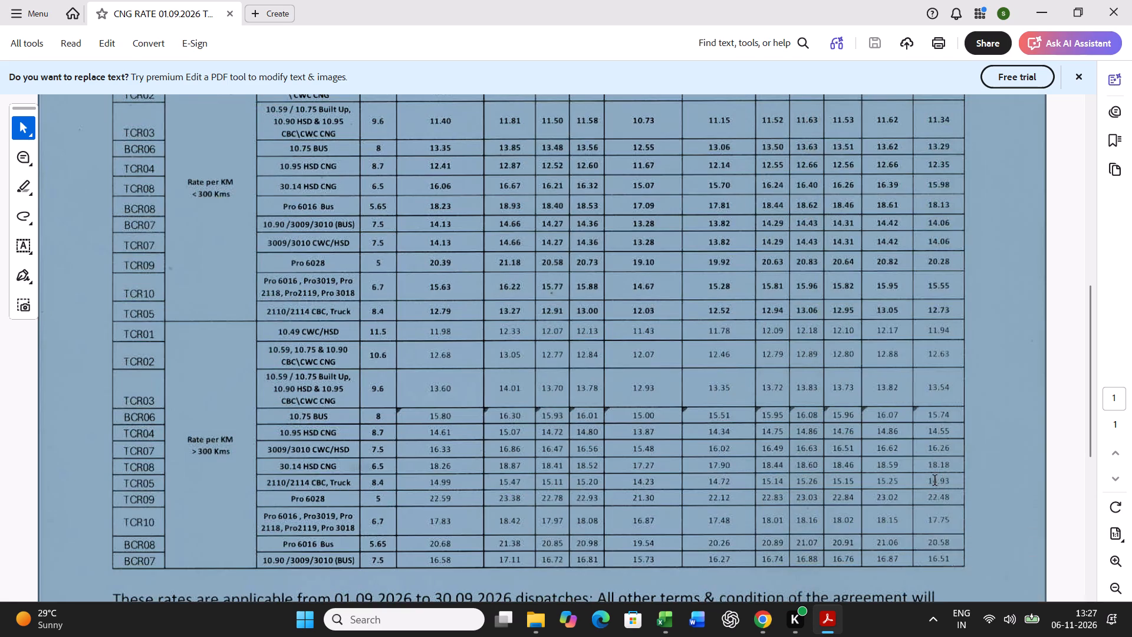
pyautogui.moveTo(929, 484); pyautogui.dragTo(963, 484)
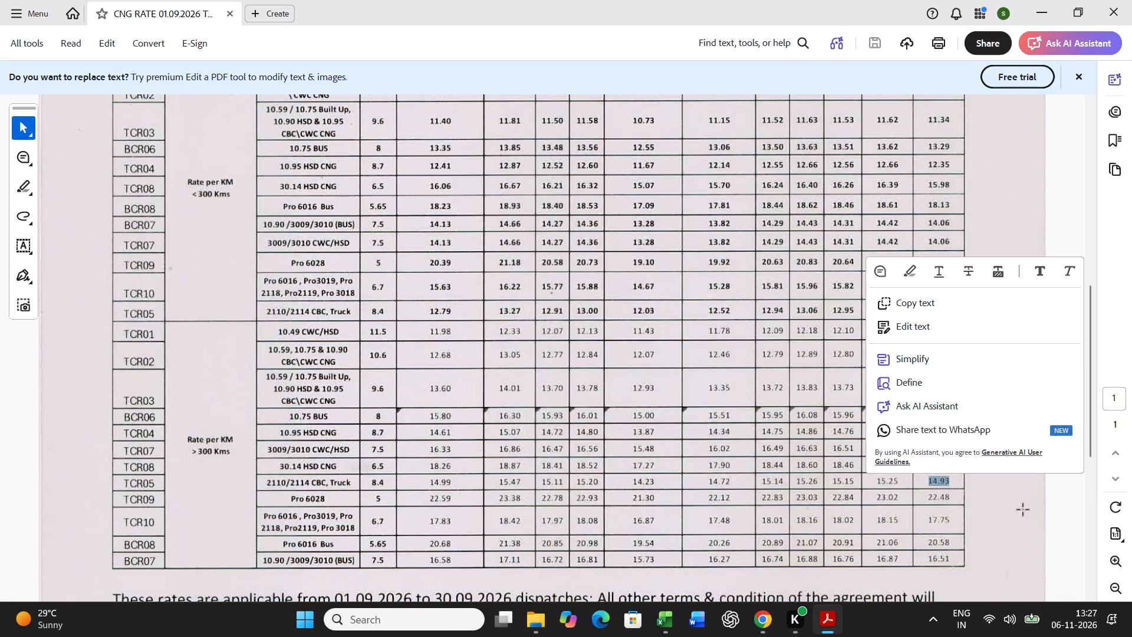
pyautogui.click(1024, 510)
pyautogui.press('Escape')
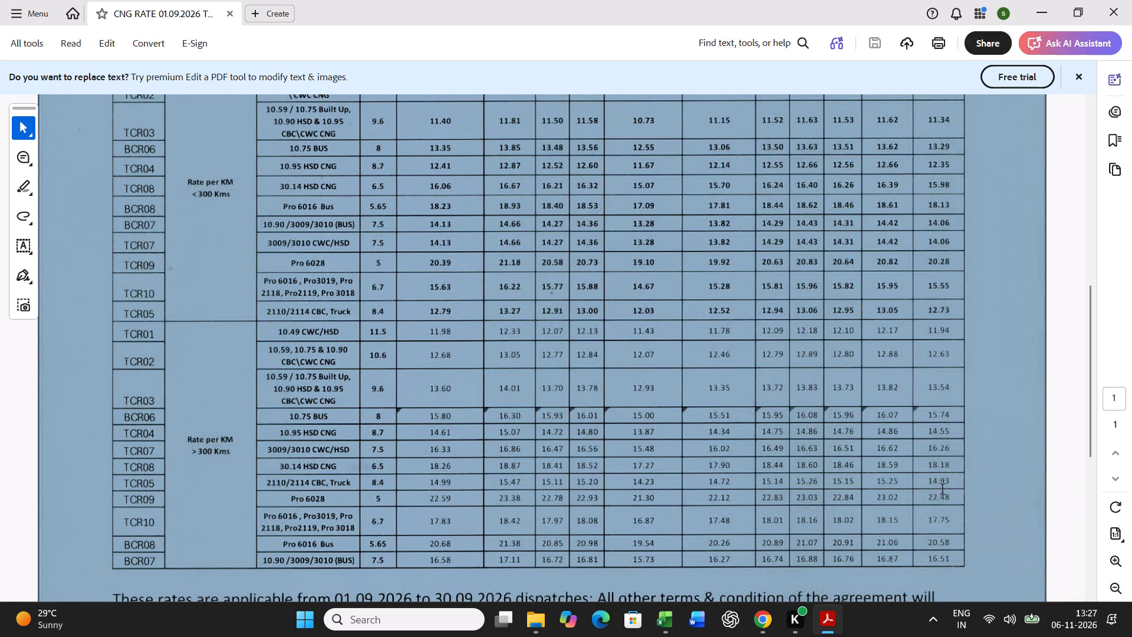
pyautogui.click(933, 488)
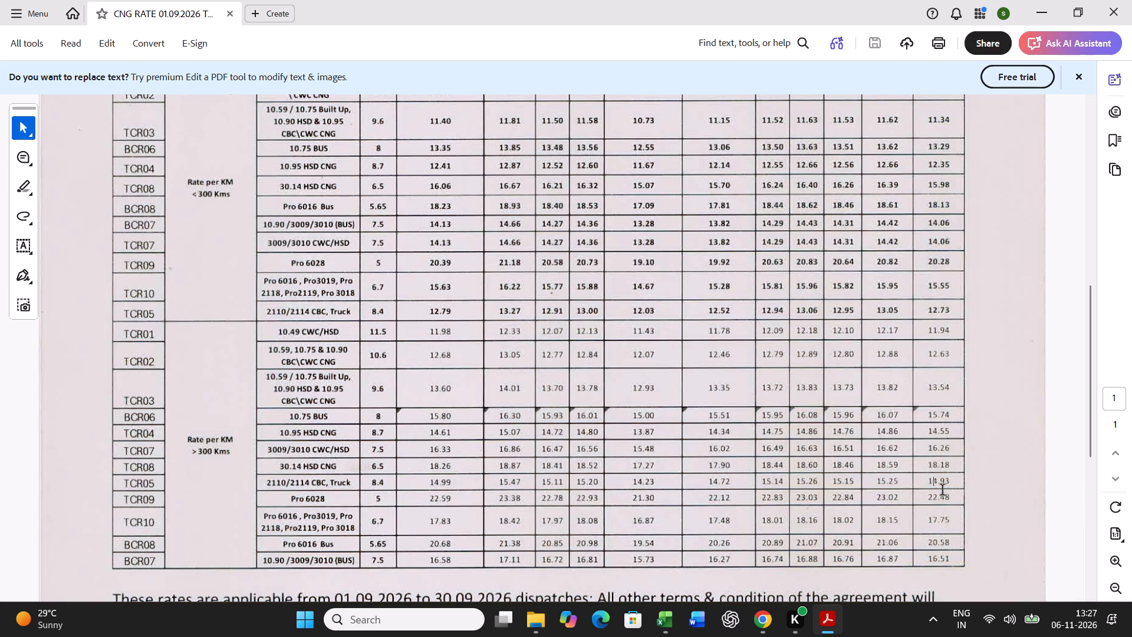
pyautogui.moveTo(923, 485); pyautogui.dragTo(953, 482)
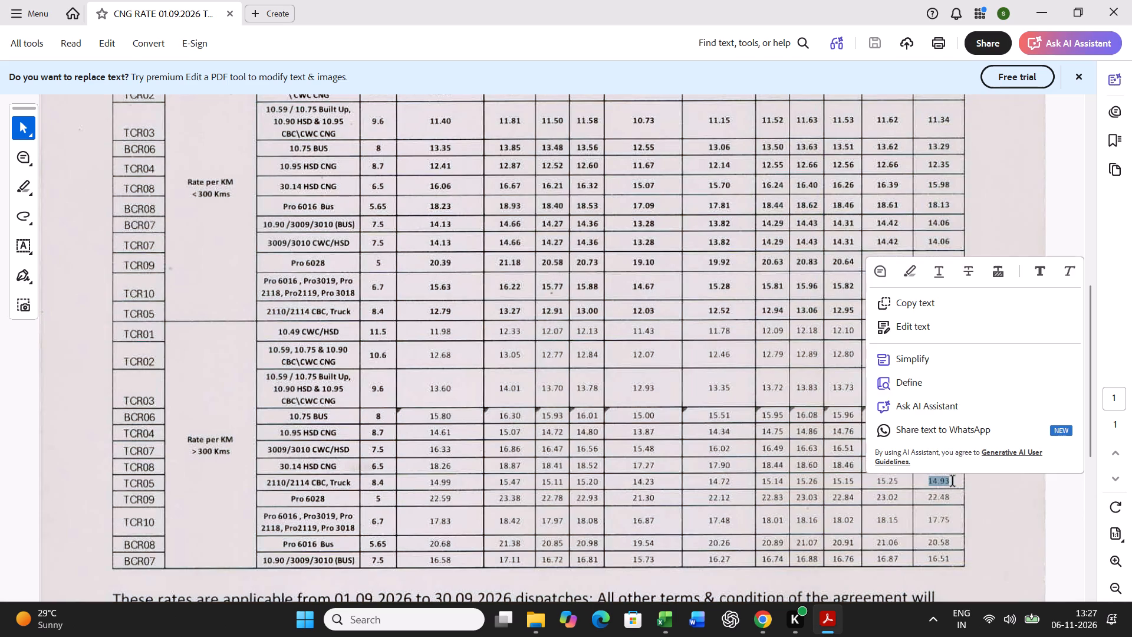
pyautogui.click(988, 502)
pyautogui.click(970, 490)
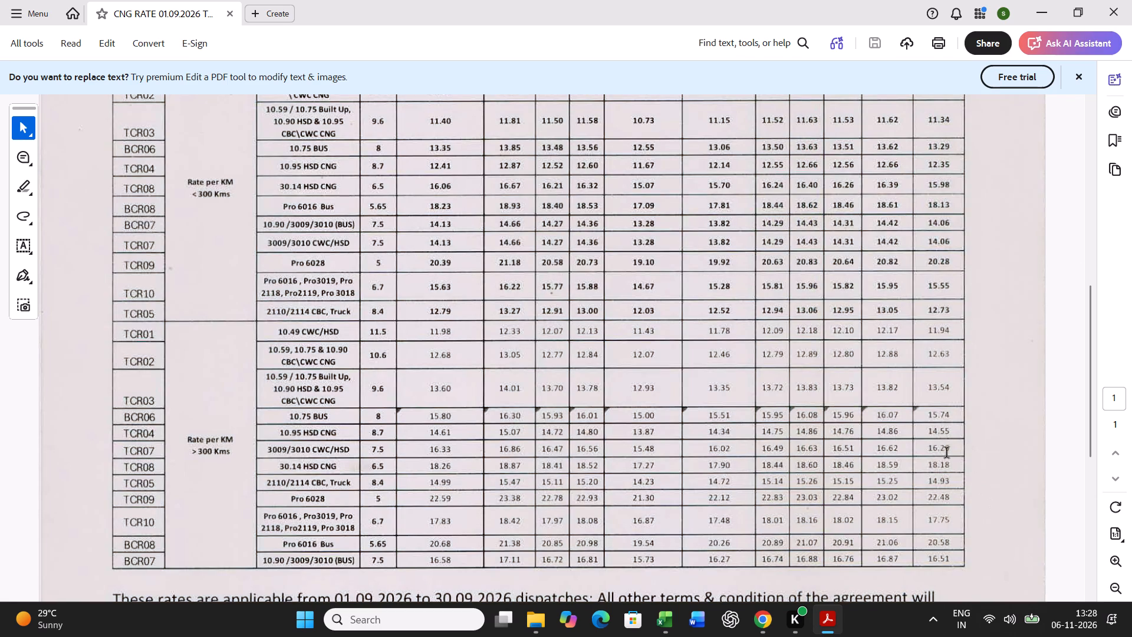
pyautogui.scroll(6, 910, 462)
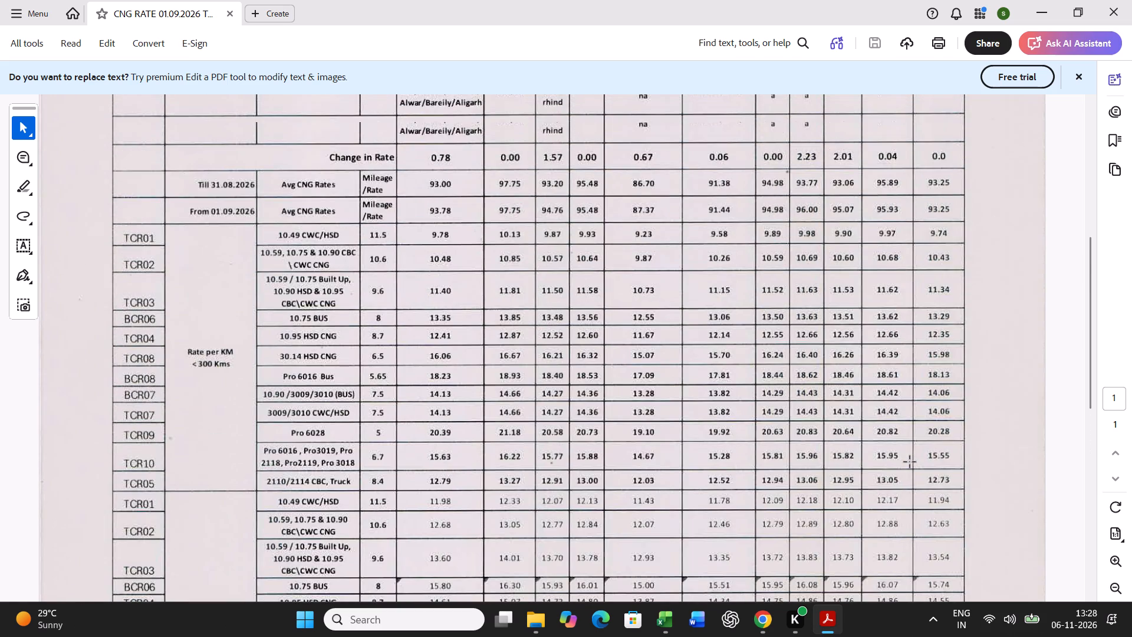
pyautogui.scroll(-8, 910, 462)
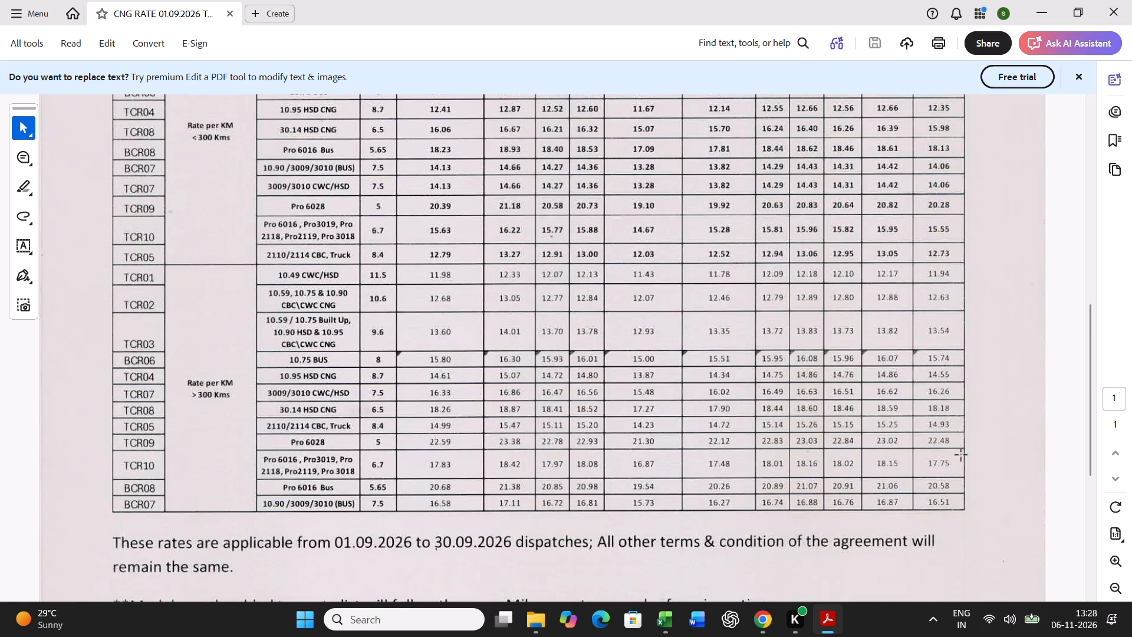
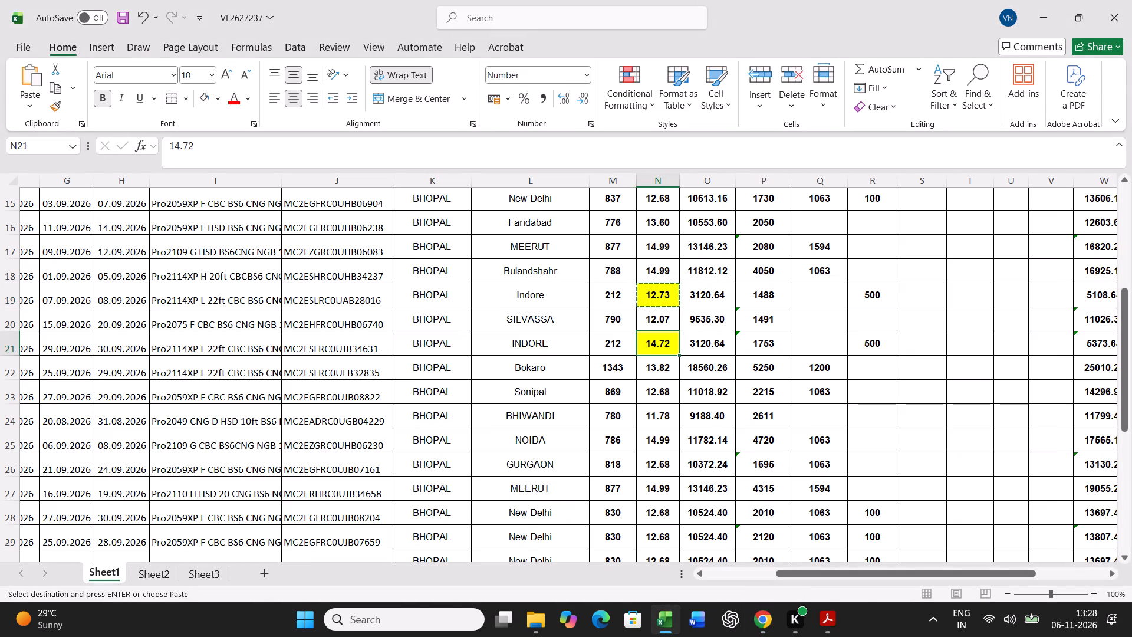
# Paste the copied 12.73 rate from row 19 into the highlighted rate cell N21 of the second Bhopal–Indore trip.
pyautogui.press('Return')
# Recalculate the row 19 Indore trip amount in O19 as distance times rate with the formula =M19*N19.
pyautogui.press('Up')
pyautogui.press('Up')
pyautogui.press('Right')
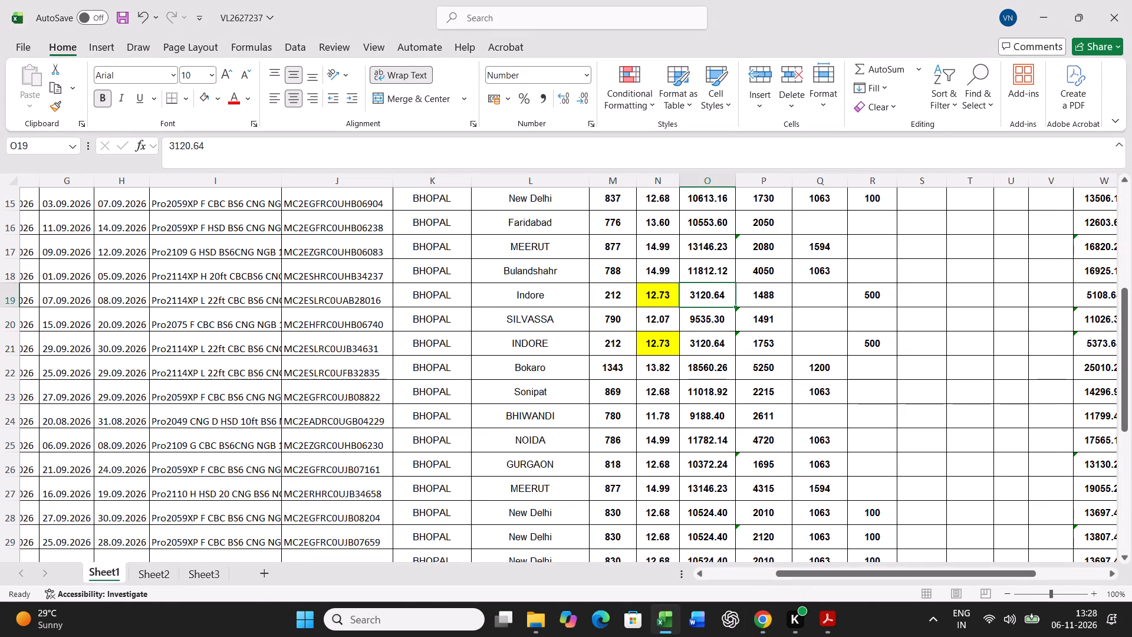
pyautogui.press('=')
pyautogui.click(605, 291)
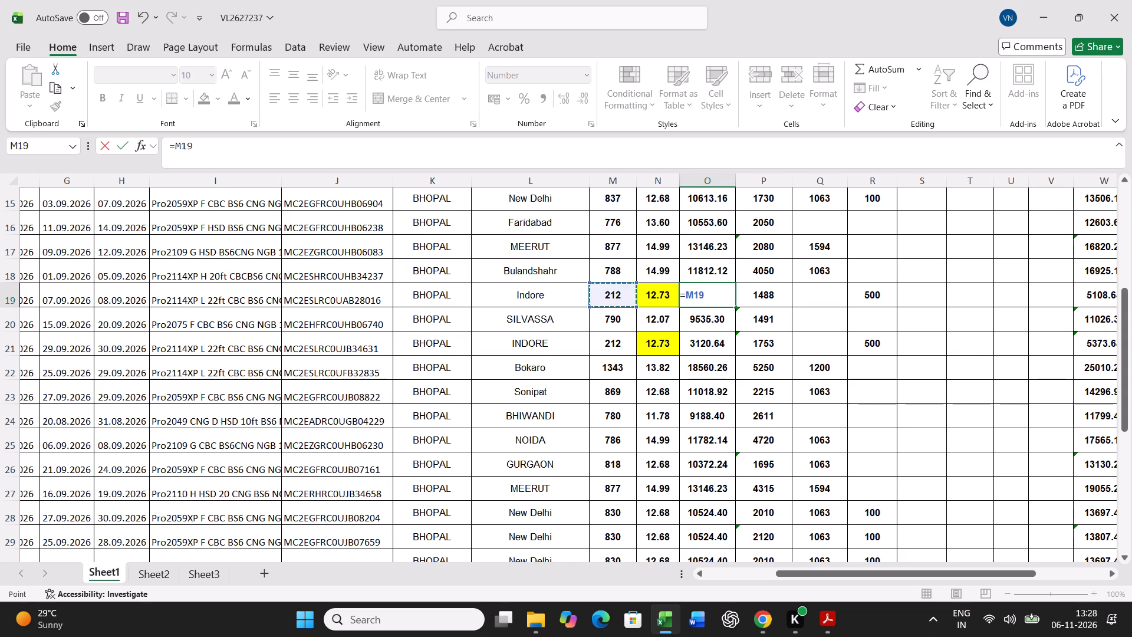
pyautogui.press('*')
pyautogui.click(647, 293)
pyautogui.press('Return')
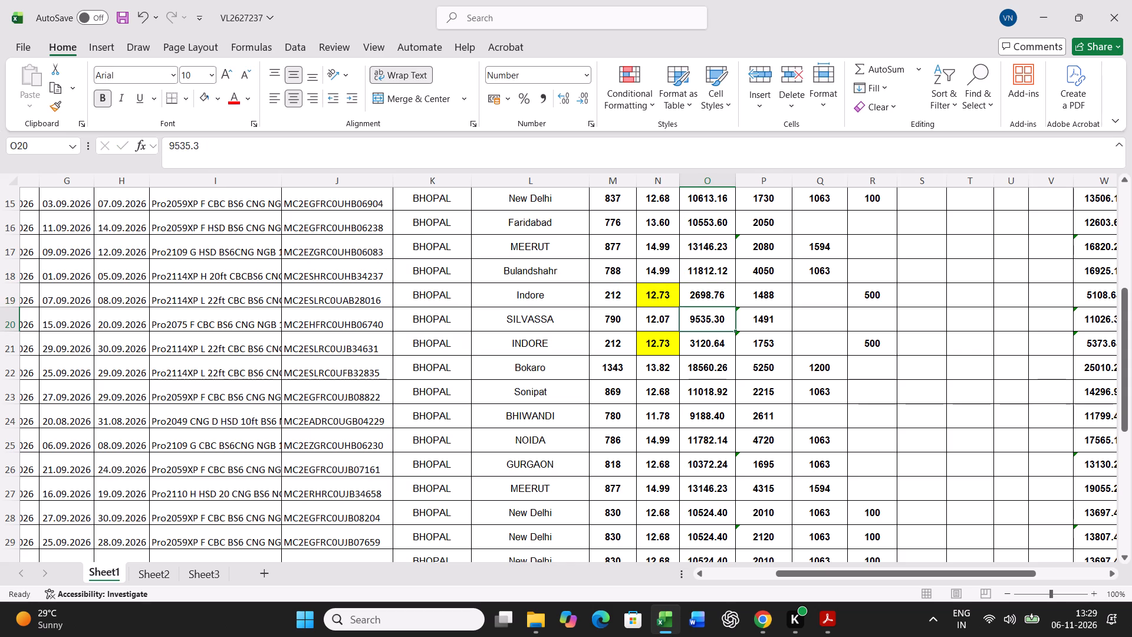
# Copy the transport charge formula =M19*N19 from the row 19 Indore trip to the row 21 Indore trip.
pyautogui.click(707, 296)
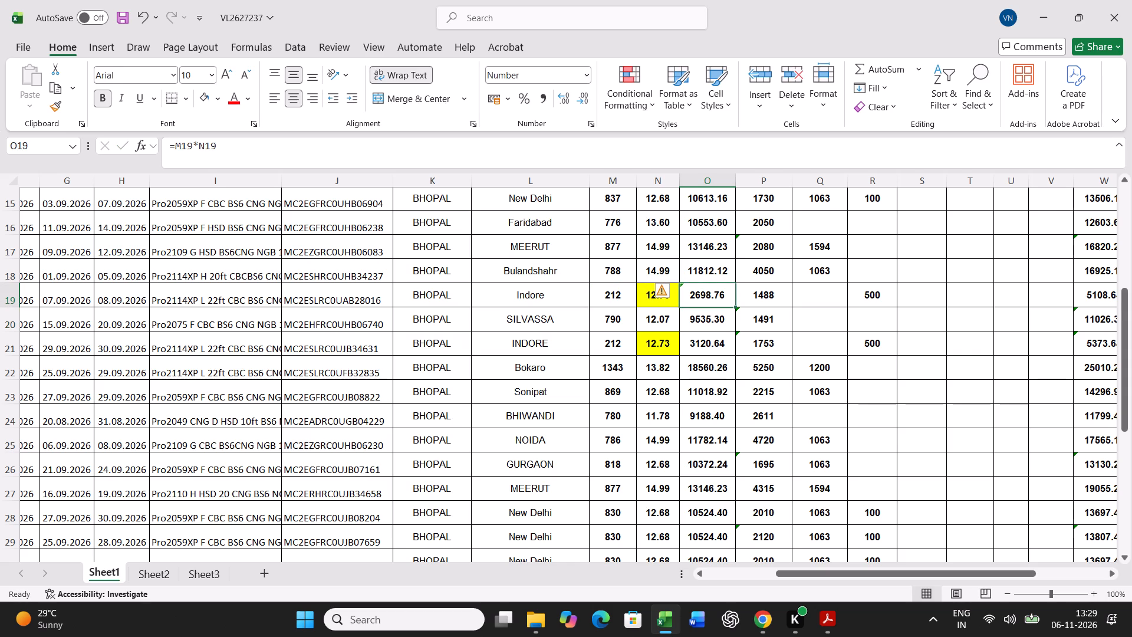
pyautogui.hotkey('ctrl', 'c')
pyautogui.click(712, 347)
pyautogui.press('Return')
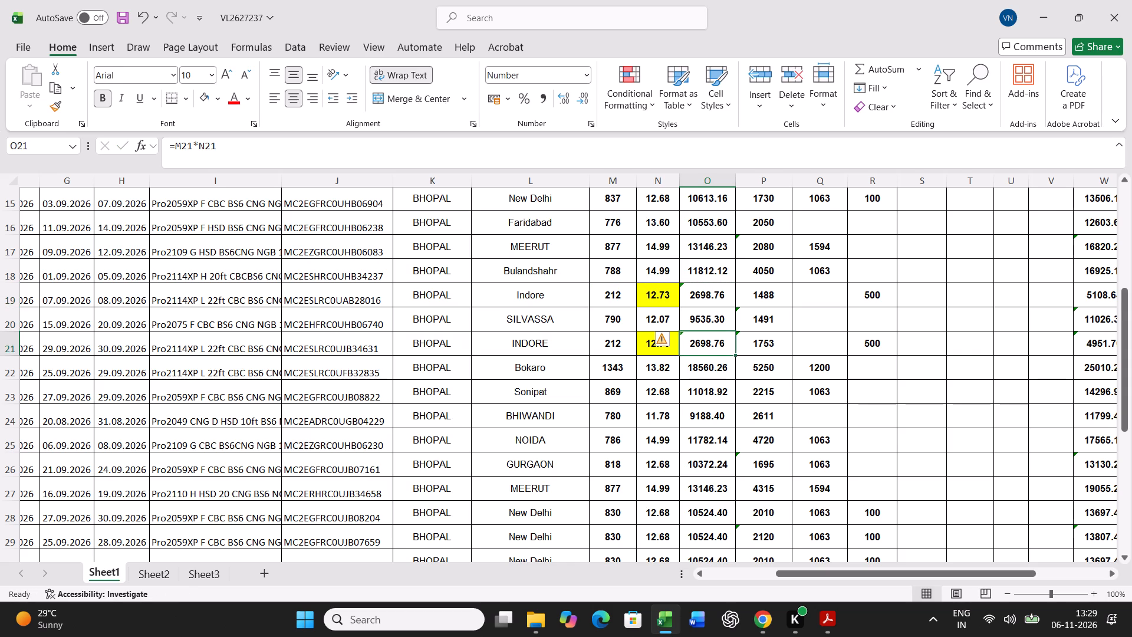
# Replace the row 19 subtotal in column W with the formula =R19+P19+O19.
pyautogui.click(708, 297)
pyautogui.press('Right')
pyautogui.press('Right')
pyautogui.press('Right')
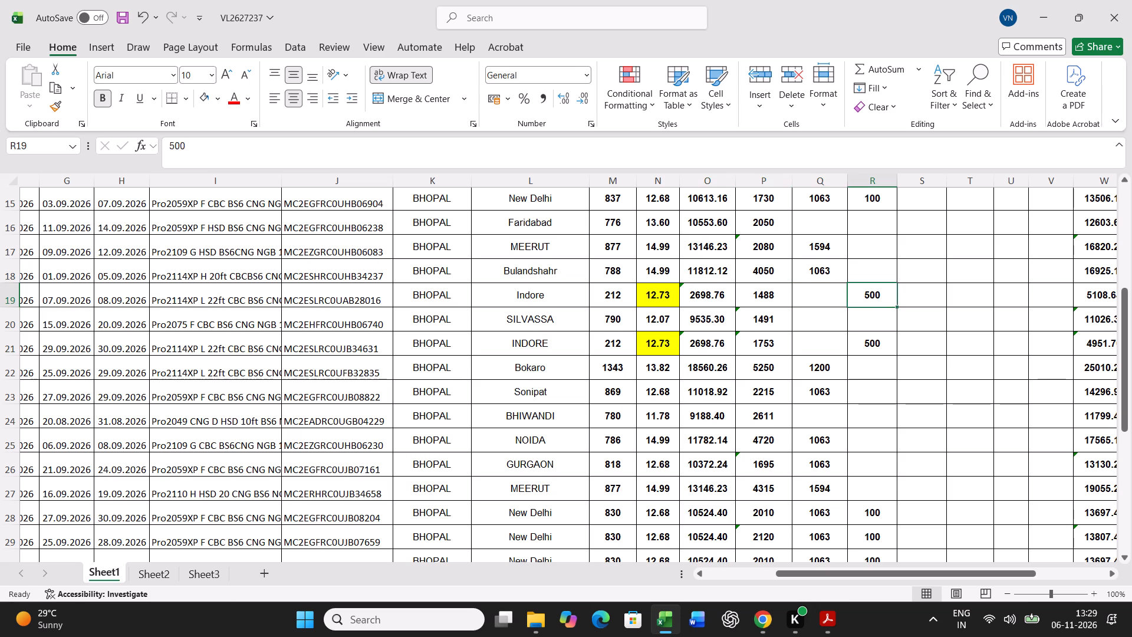
pyautogui.press('Right')
pyautogui.press('Right')
pyautogui.press('Right')
pyautogui.press('Right')
pyautogui.press('Right')
pyautogui.press('Right')
pyautogui.press('Right')
pyautogui.press('Right')
pyautogui.press('Right')
pyautogui.press('Left')
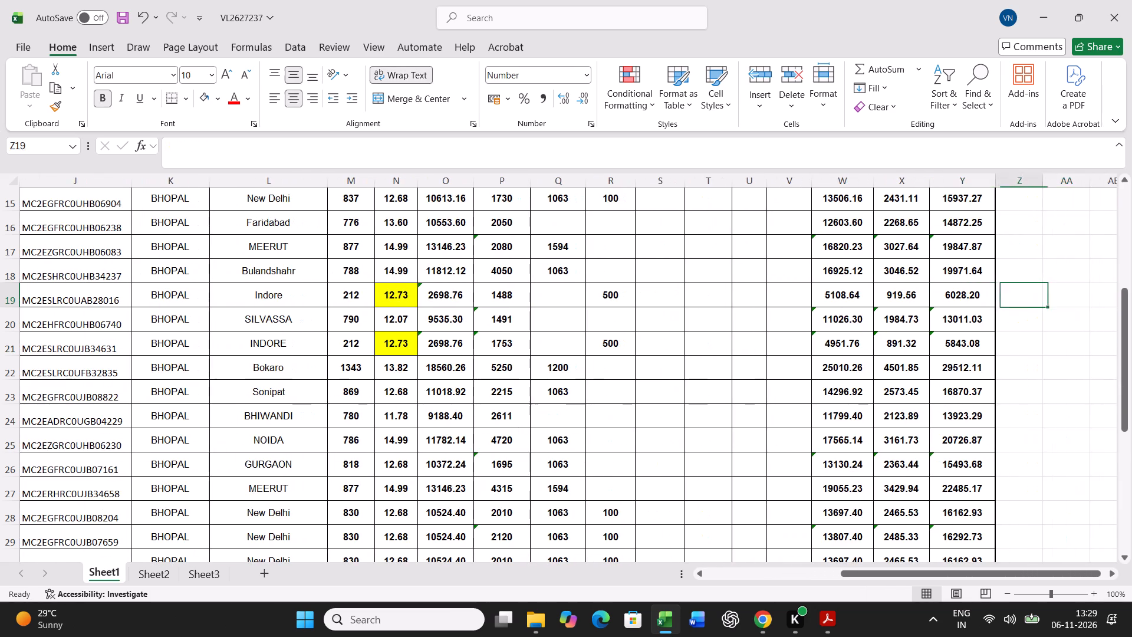
pyautogui.press('Left')
pyautogui.press('Left')
pyautogui.press('Left')
pyautogui.press('=')
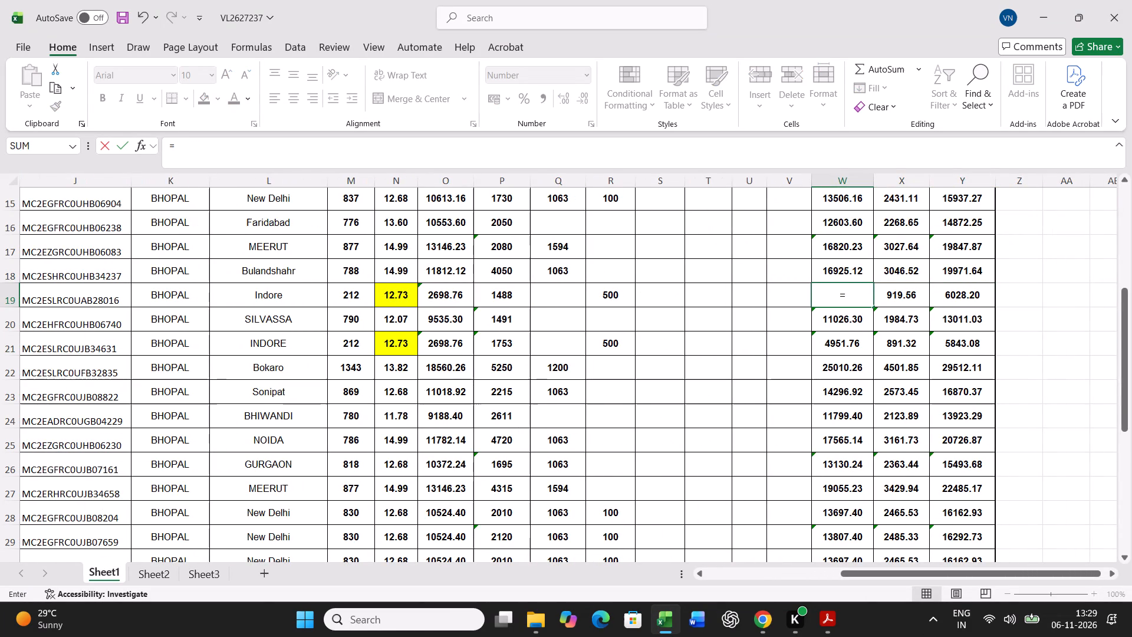
pyautogui.click(621, 296)
pyautogui.press('+')
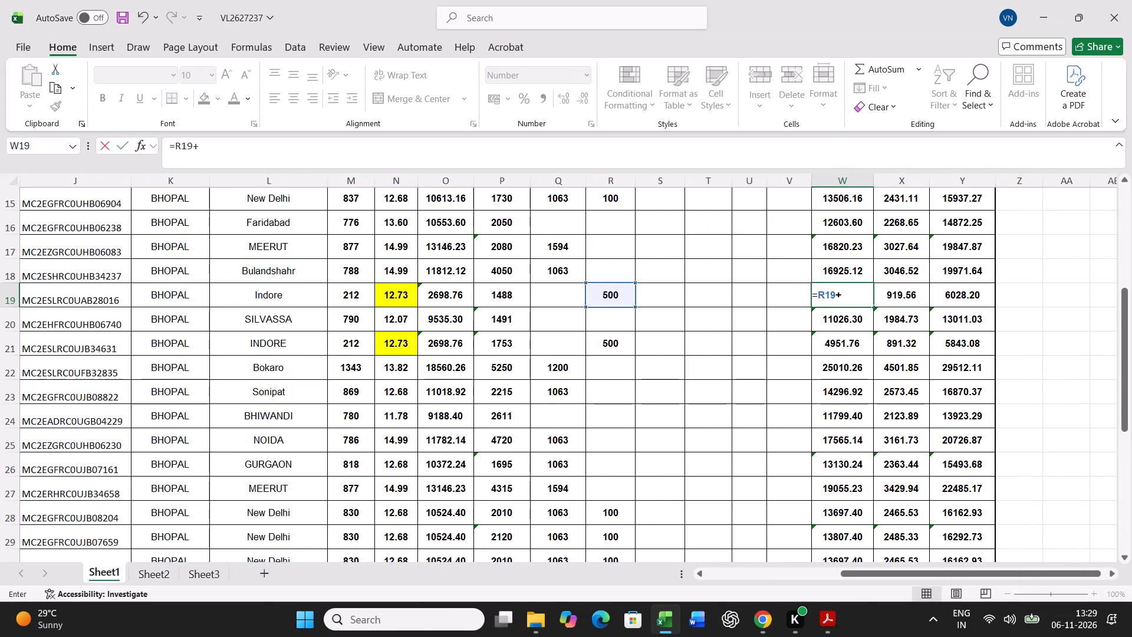
pyautogui.click(505, 302)
pyautogui.press('+')
pyautogui.click(446, 297)
pyautogui.press('Return')
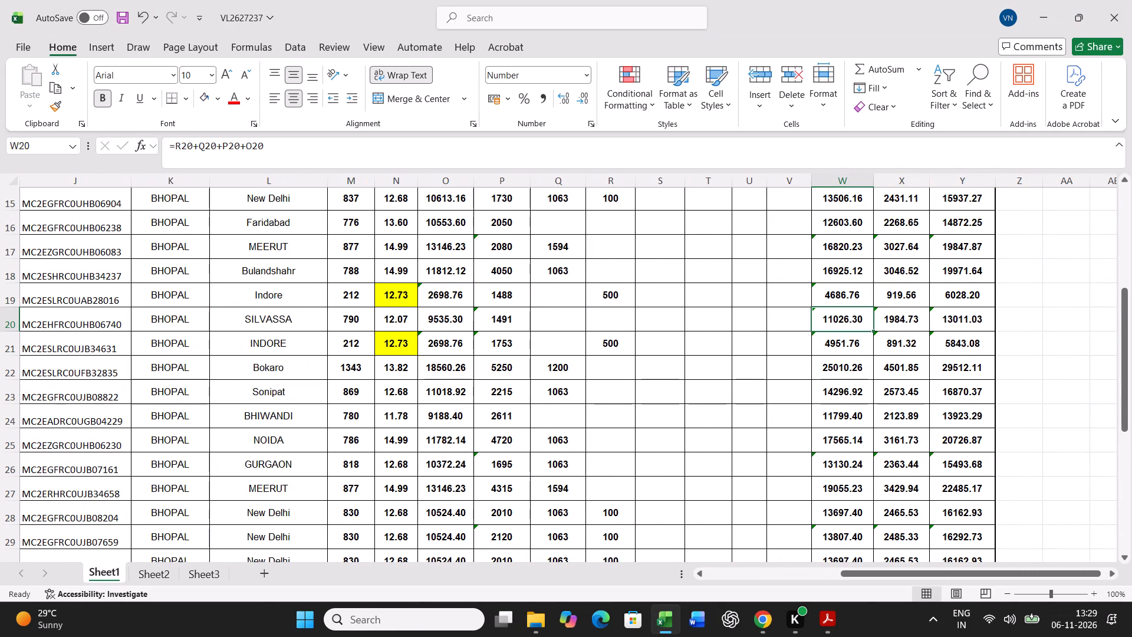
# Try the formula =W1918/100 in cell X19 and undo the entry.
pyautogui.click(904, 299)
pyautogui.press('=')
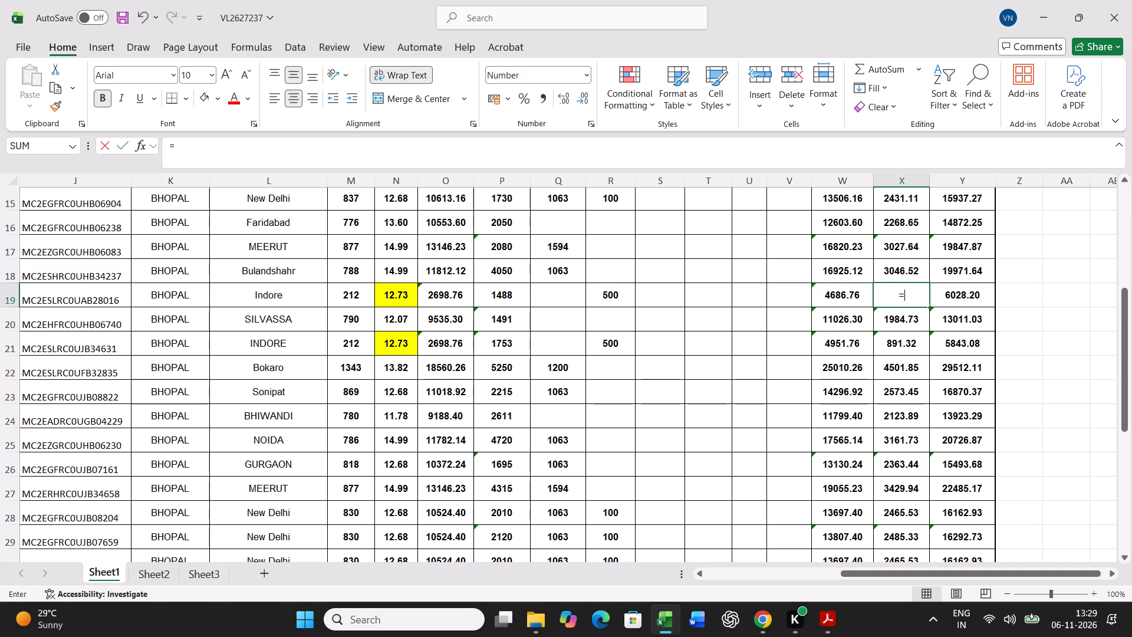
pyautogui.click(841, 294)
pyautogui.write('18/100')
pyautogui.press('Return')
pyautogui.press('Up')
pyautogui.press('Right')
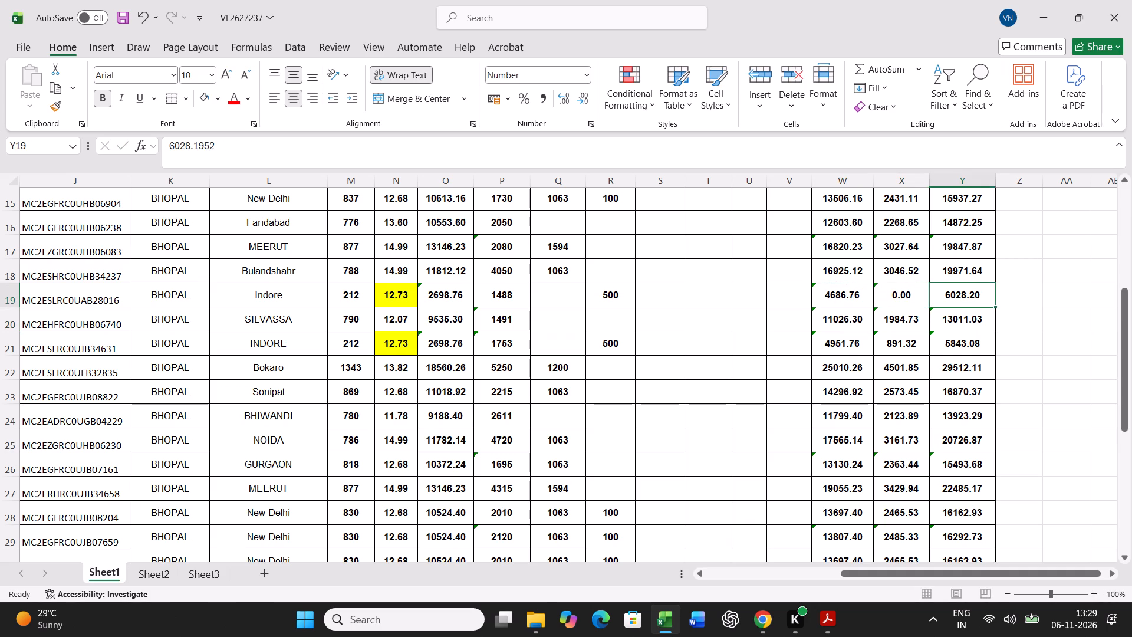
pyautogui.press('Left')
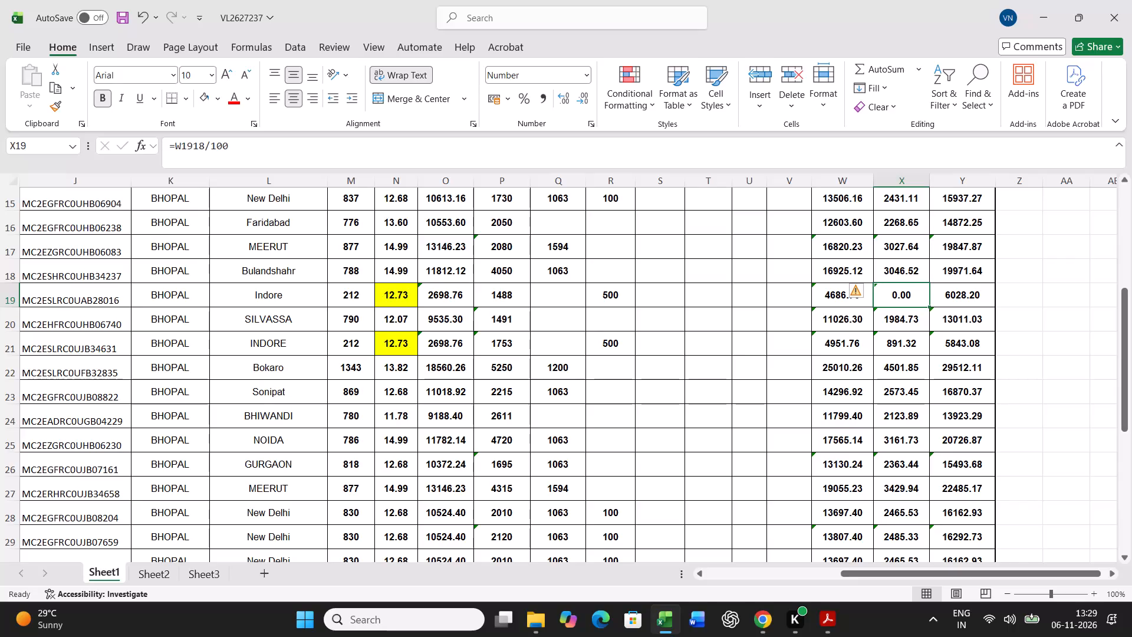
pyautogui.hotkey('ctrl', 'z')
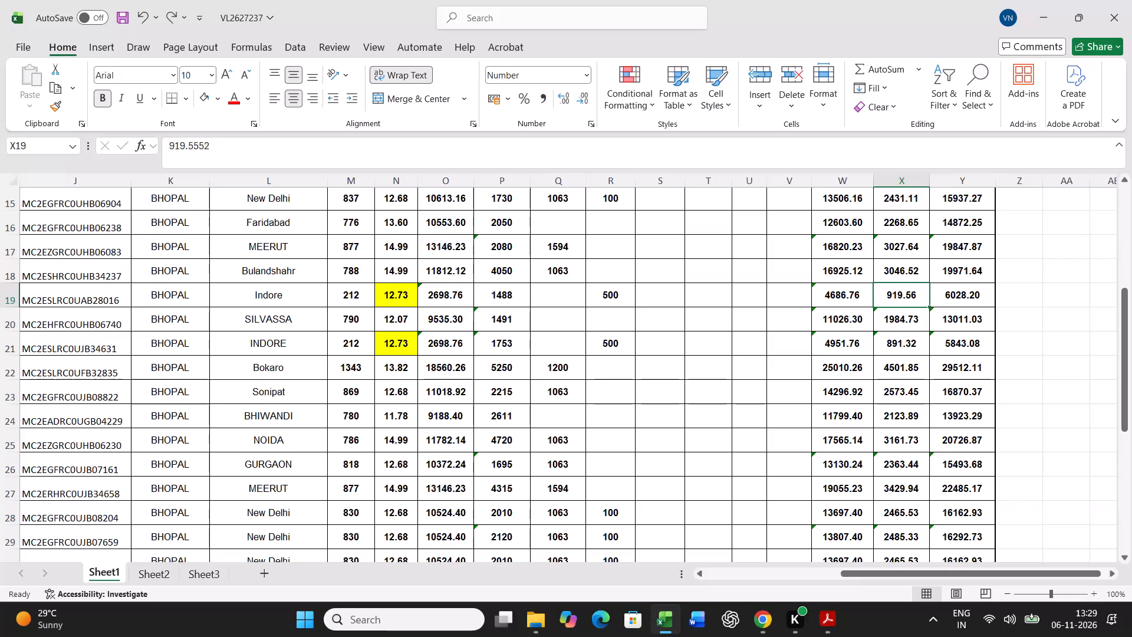
# Calculate 18% of the row 19 subtotal in cell X19 with the formula =W19*18/100.
pyautogui.press('=')
pyautogui.click(842, 300)
pyautogui.write('*18/100')
pyautogui.press('Return')
# Replace the row 19 final total in cell Y19 with the formula =W19+X19.
pyautogui.press('Up')
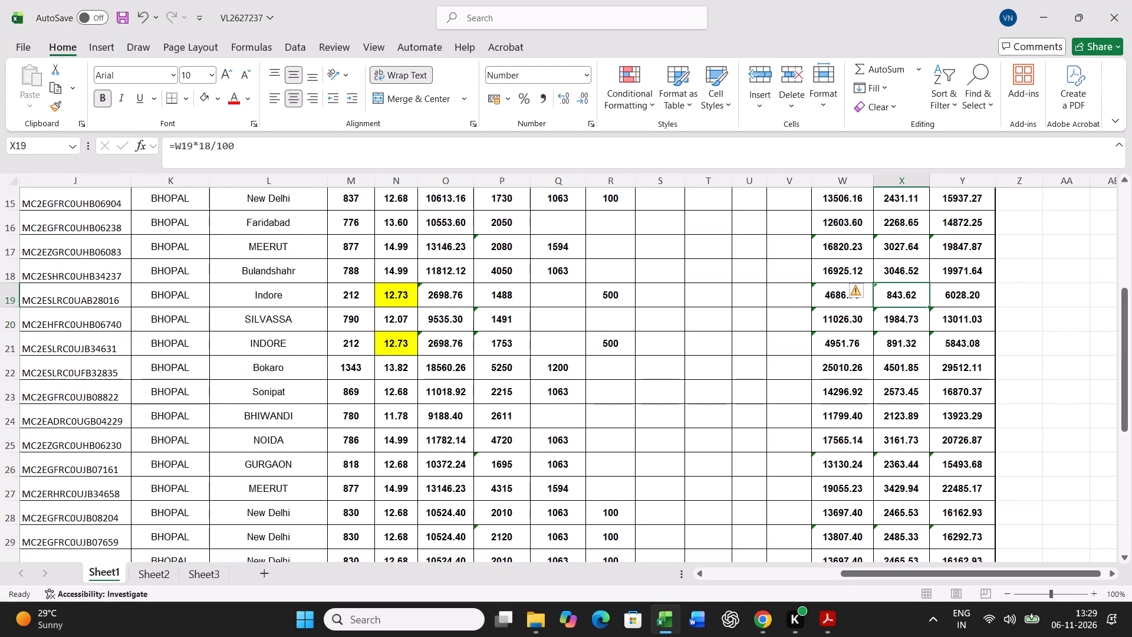
pyautogui.press('Right')
pyautogui.press('=')
pyautogui.click(853, 293)
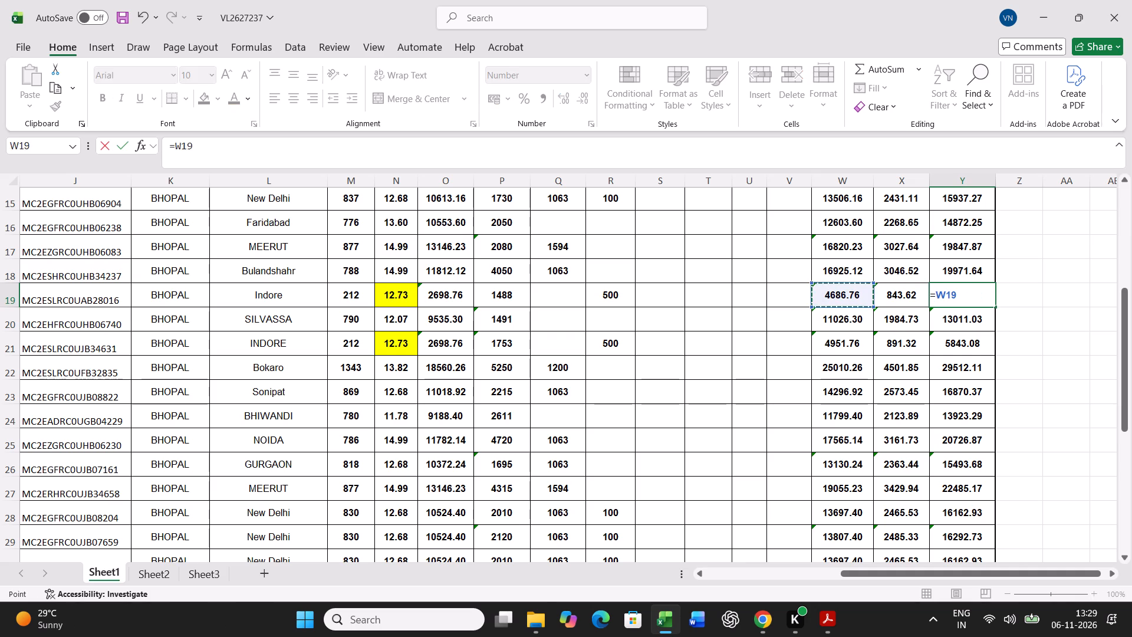
pyautogui.press('+')
pyautogui.click(914, 293)
pyautogui.press('Return')
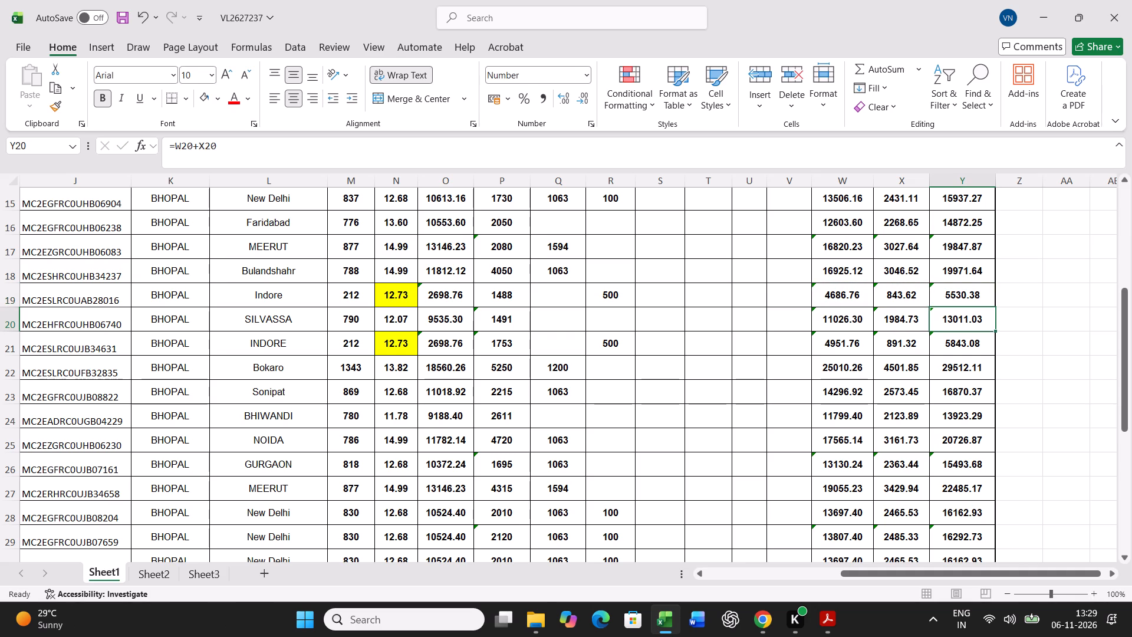
# Copy the row 19 formulas in W19:Y19 to the same columns of the row 21 Indore trip.
pyautogui.moveTo(845, 295); pyautogui.dragTo(950, 298)
pyautogui.hotkey('ctrl', 'c')
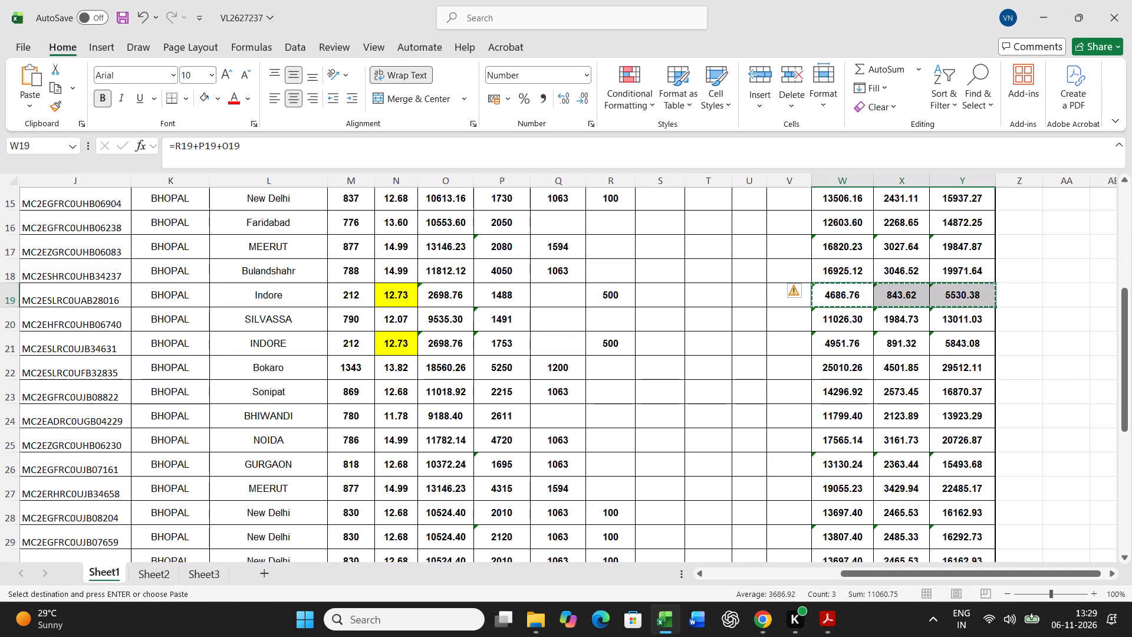
pyautogui.click(831, 343)
pyautogui.press('Return')
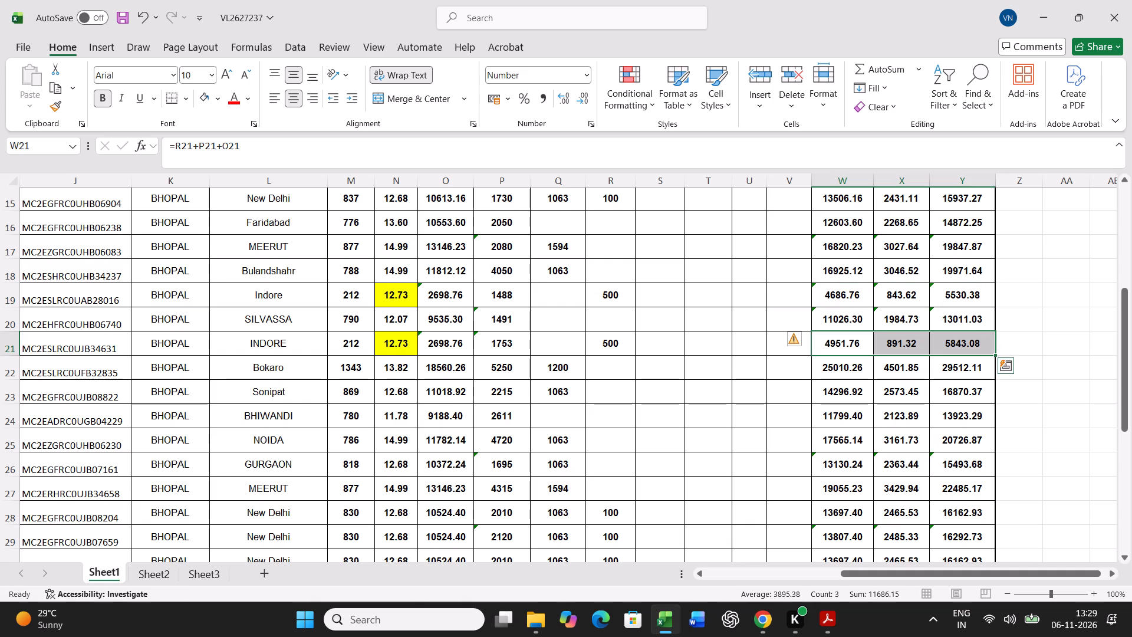
# Remove the yellow fill from the per-km rate cells N19 to N22.
pyautogui.moveTo(387, 291); pyautogui.dragTo(387, 356)
pyautogui.click(208, 94)
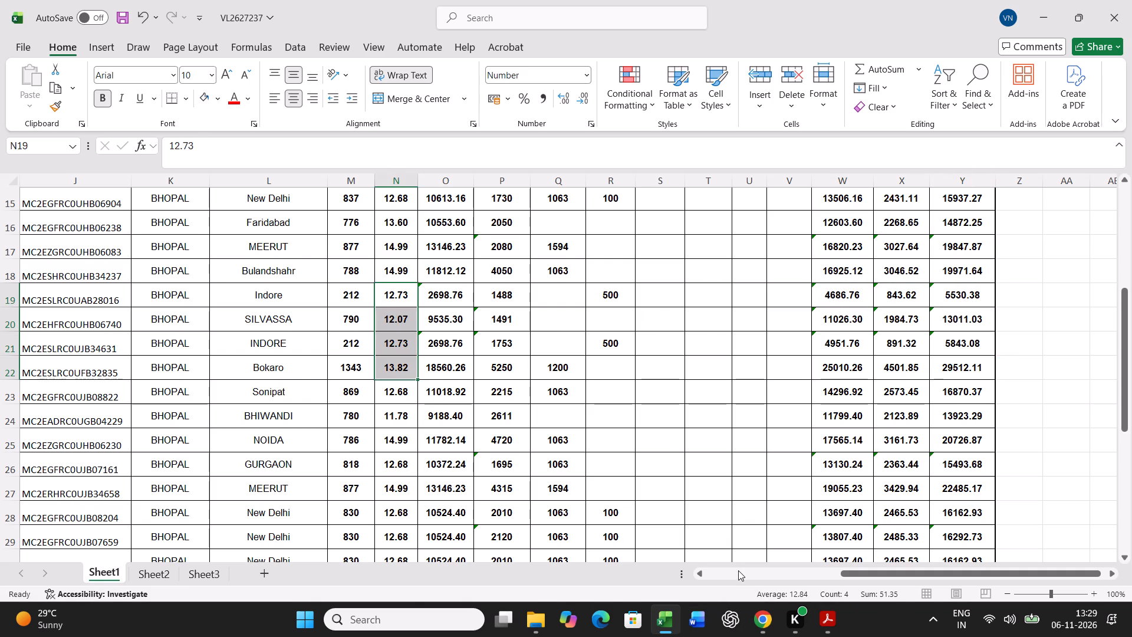
# Select the whole freight bill from the vendor code heading in row 4 through the declaration note in row 45.
pyautogui.click(736, 572)
pyautogui.scroll(11, 381, 429)
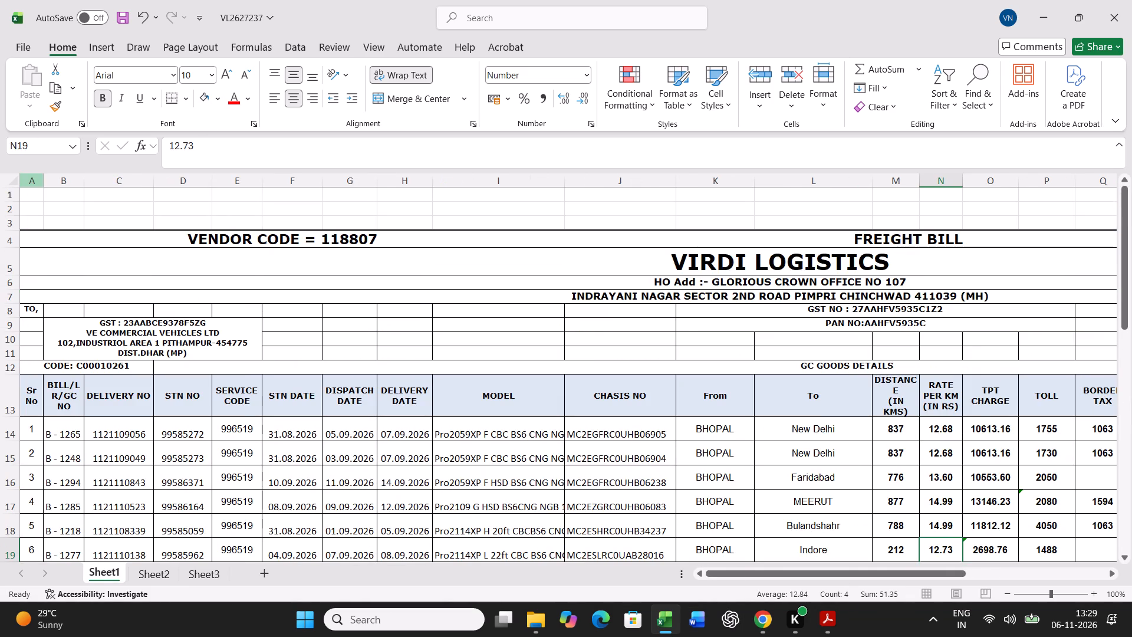
pyautogui.moveTo(42, 241); pyautogui.dragTo(28, 587)
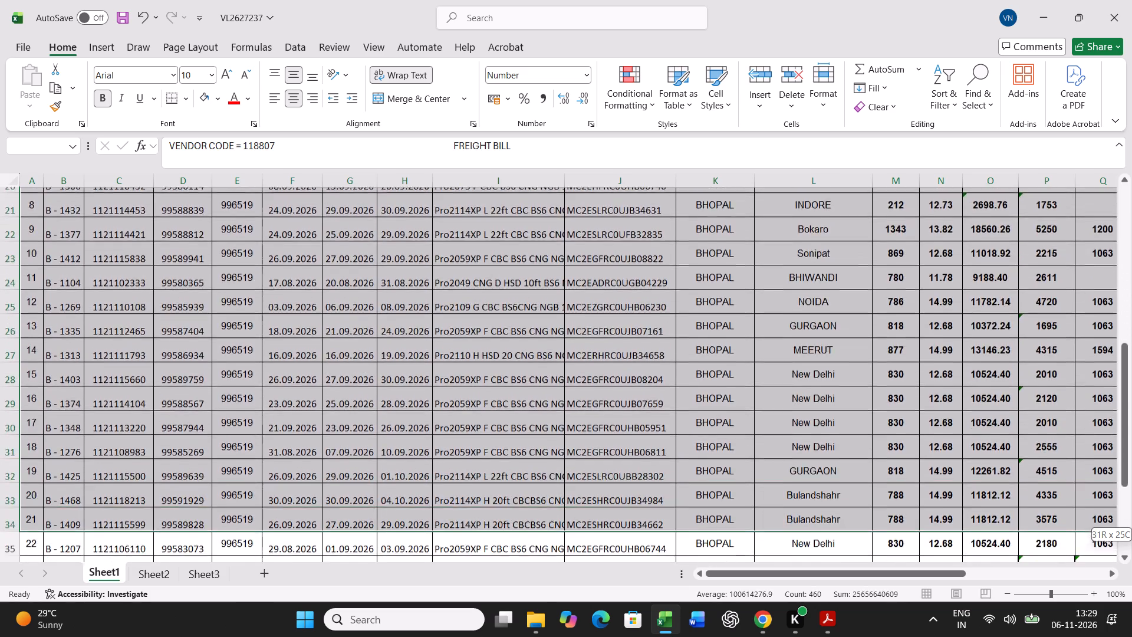
pyautogui.moveTo(28, 587); pyautogui.dragTo(81, 571)
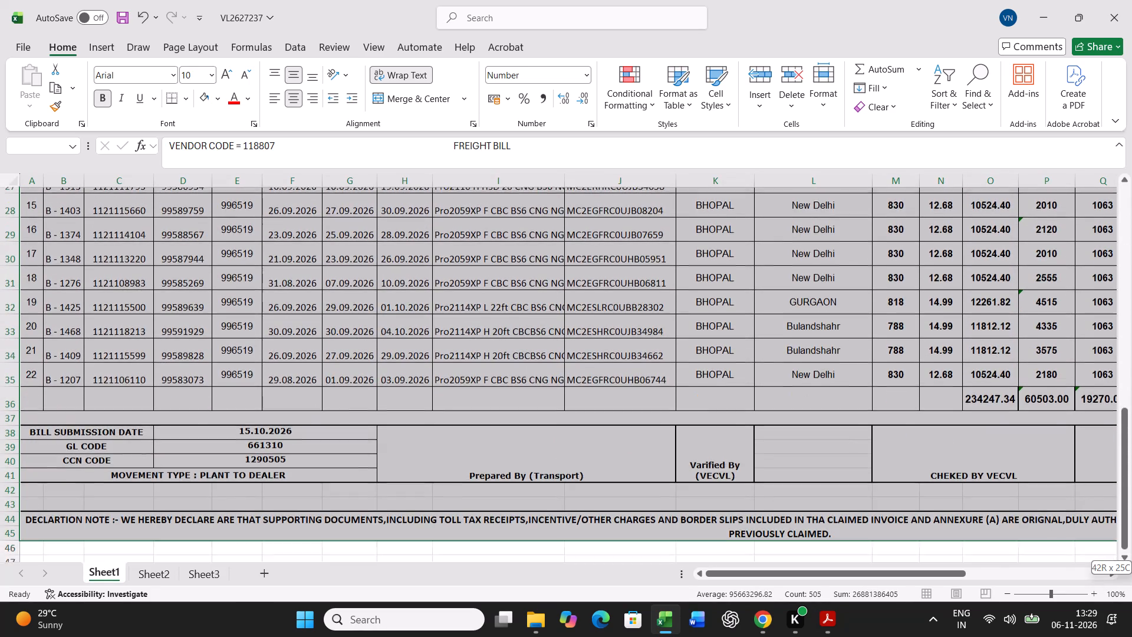
# Extend the selection over the whole freight bill, from the vendor code heading in row 4 through the declaration note in row 45.
pyautogui.moveTo(81, 571); pyautogui.dragTo(116, 497)
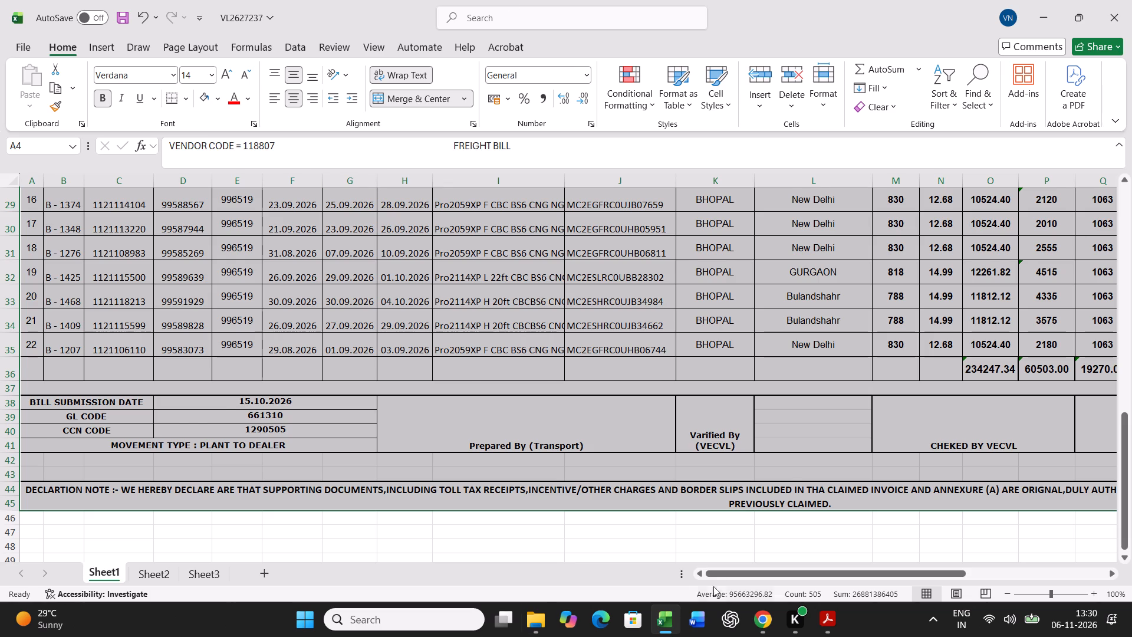
# Save the corrected freight bill workbook VL2627237.
pyautogui.scroll(20, 705, 597)
pyautogui.scroll(3, 705, 597)
pyautogui.hotkey('ctrl', 's')
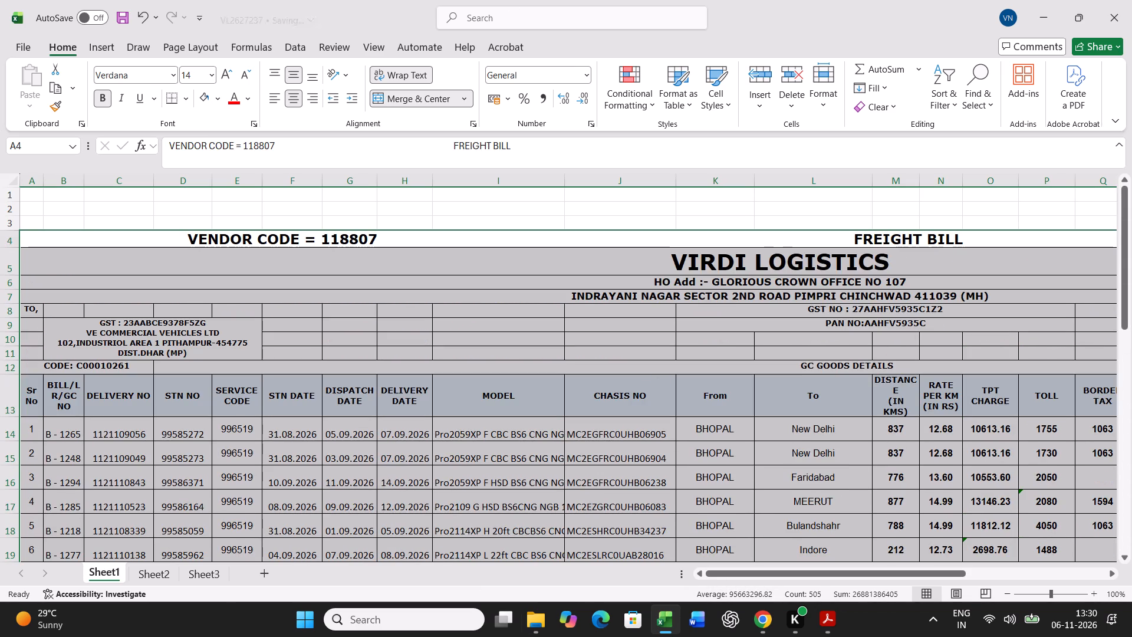
# Print one copy of the freight bill.
pyautogui.hotkey('ctrl', 'p')
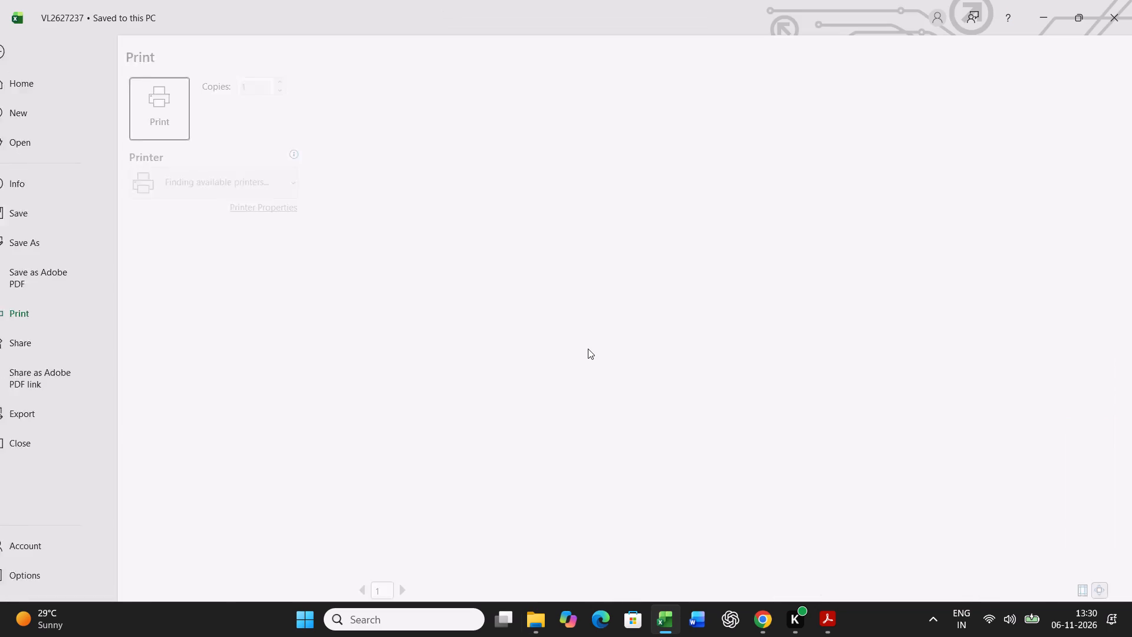
pyautogui.click(175, 117)
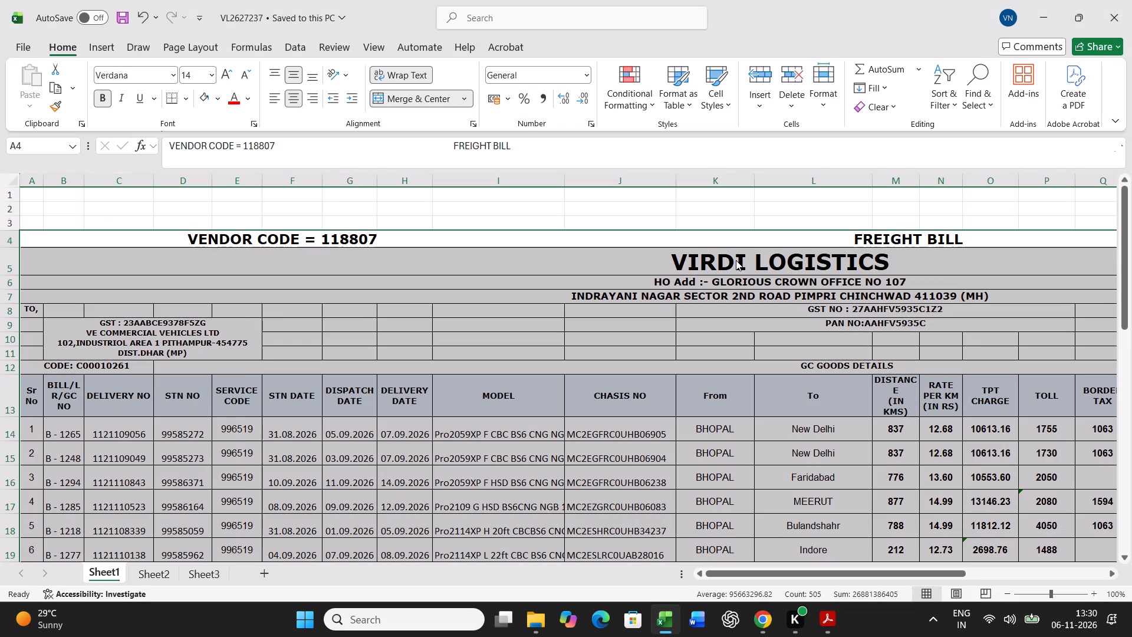
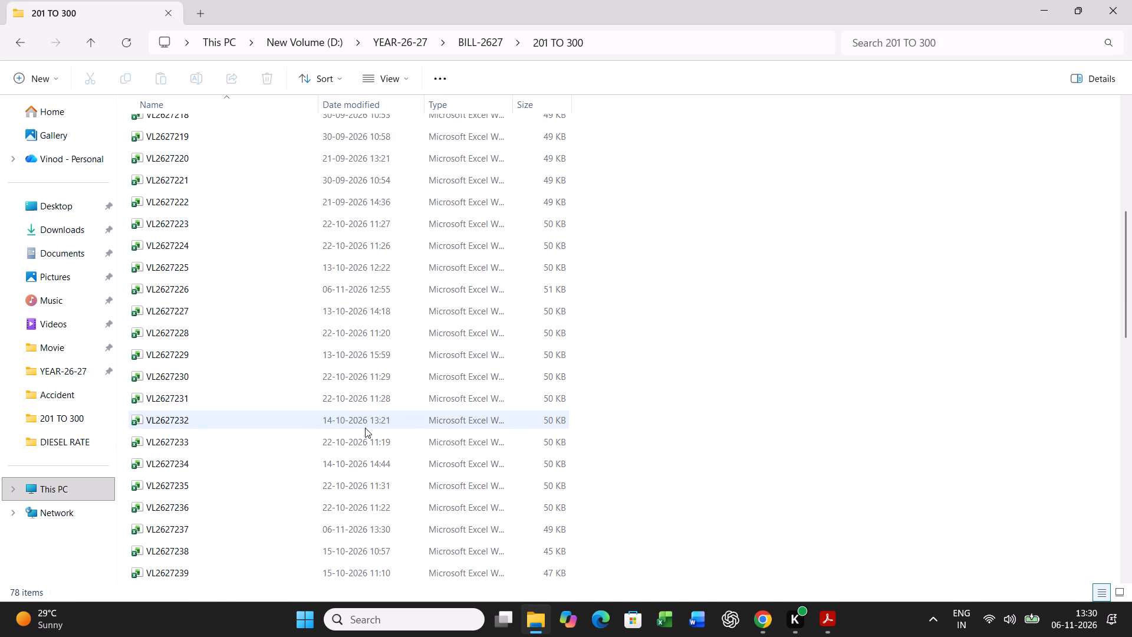
# Open the freight bill workbook VL2627237 from the 201 TO 300 folder.
pyautogui.scroll(-5, 365, 428)
pyautogui.doubleClick(179, 198)
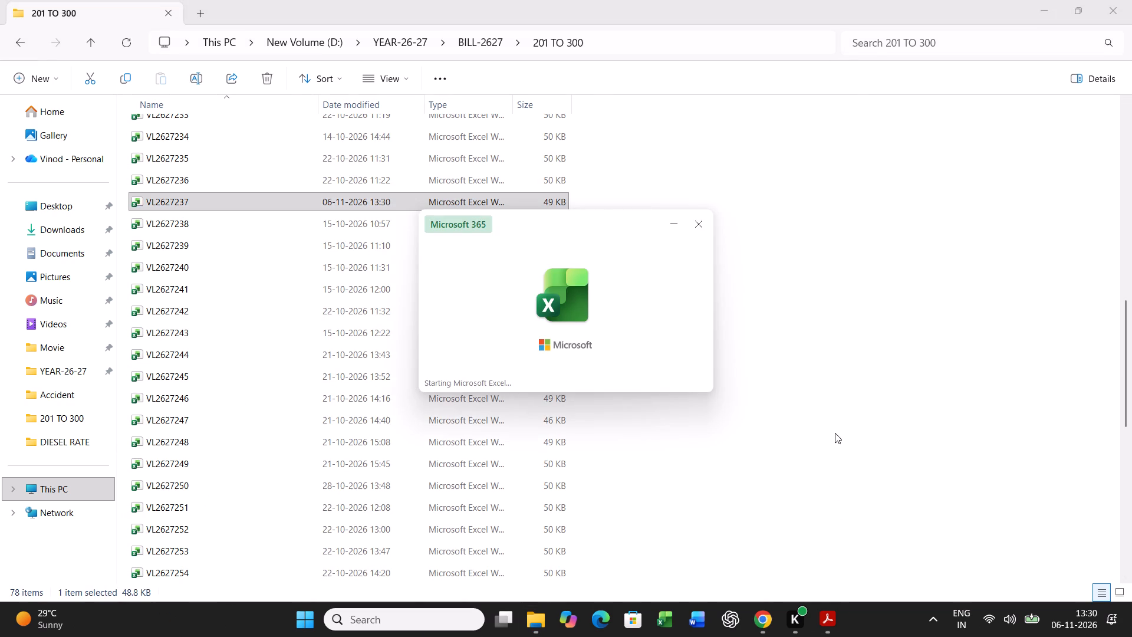
# Copy the base amount, GST and final totals in cells W36:Y36 of the VL2627237 freight bill.
pyautogui.click(790, 18)
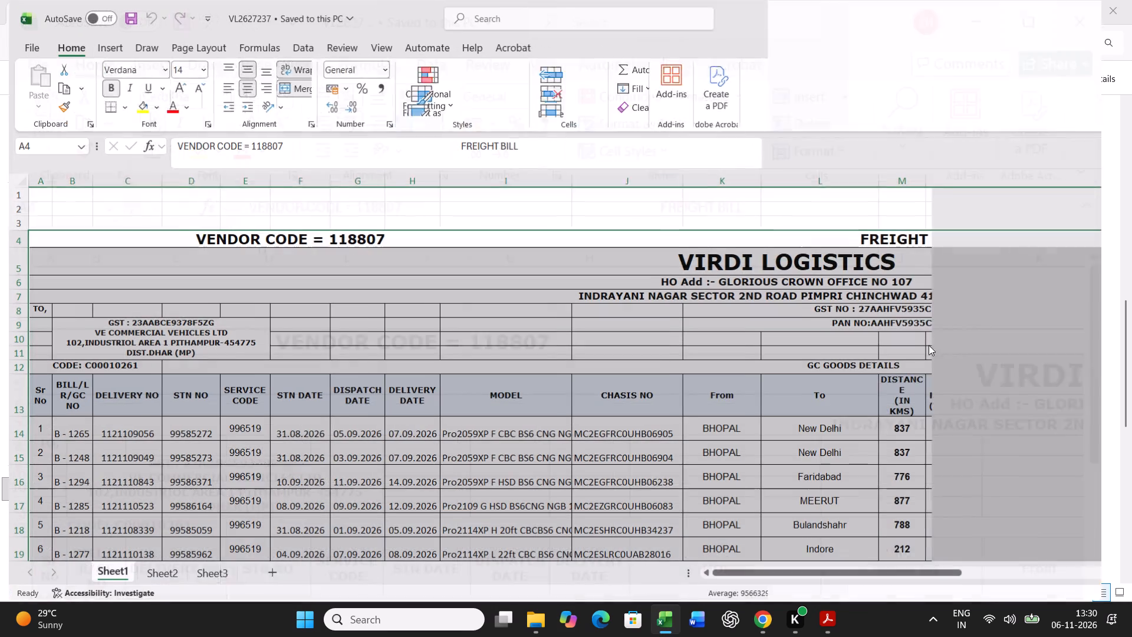
pyautogui.moveTo(872, 576); pyautogui.dragTo(1041, 575)
pyautogui.scroll(-12, 919, 417)
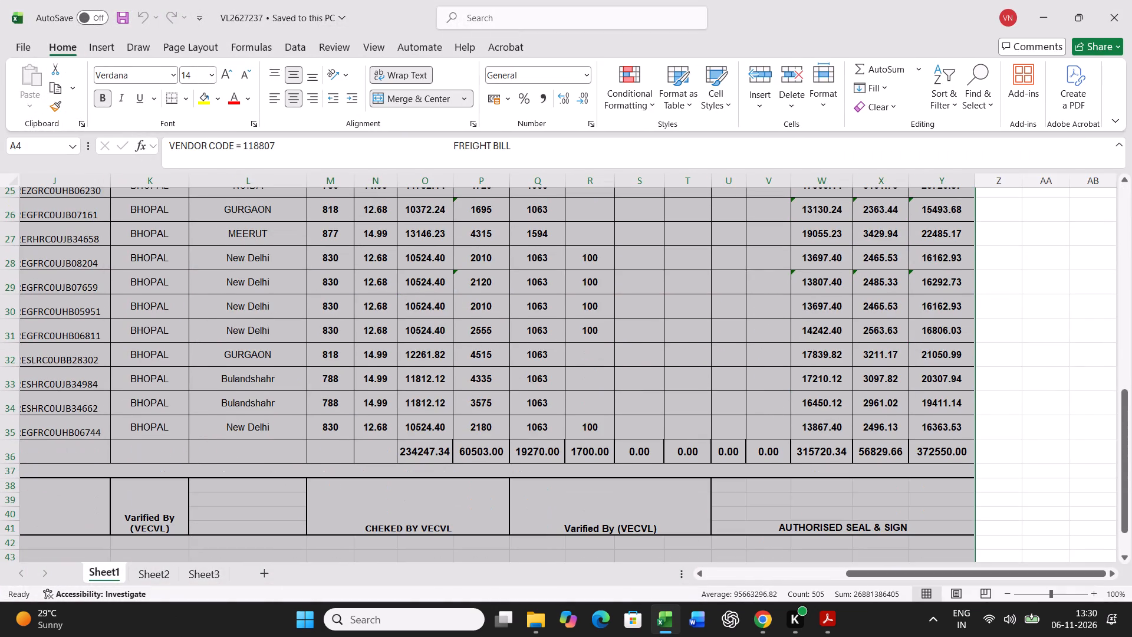
pyautogui.moveTo(823, 453); pyautogui.dragTo(928, 454)
pyautogui.hotkey('ctrl', 'c')
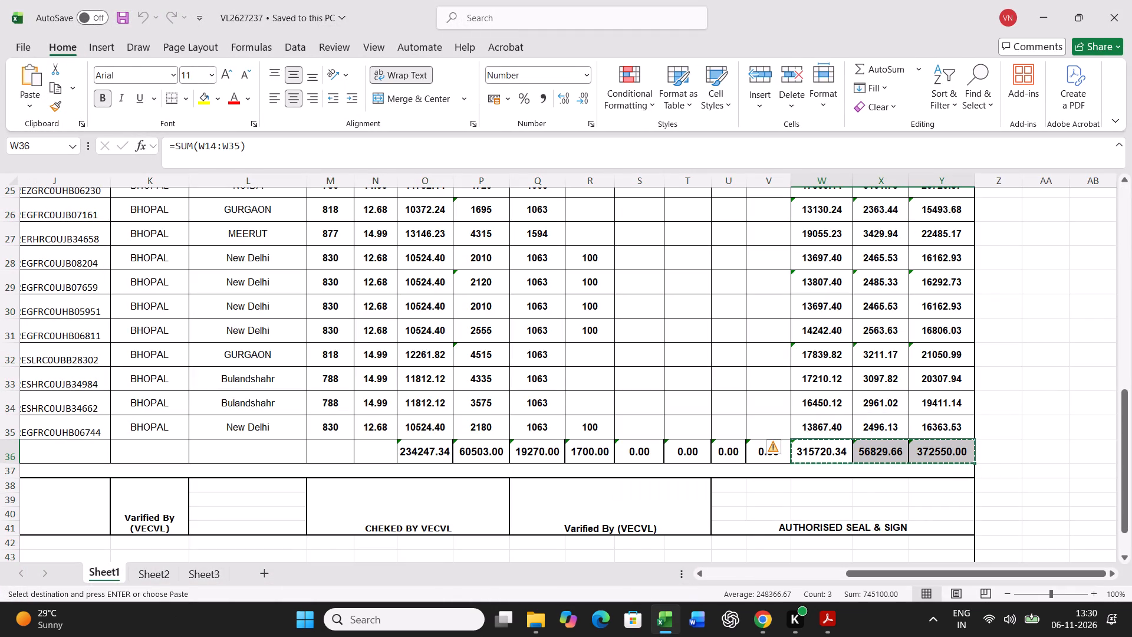
# Switch to File Explorer, go back up from the 201 TO 300 folder, and open the BILL SUBMIT FORMET workbook.
pyautogui.click(656, 630)
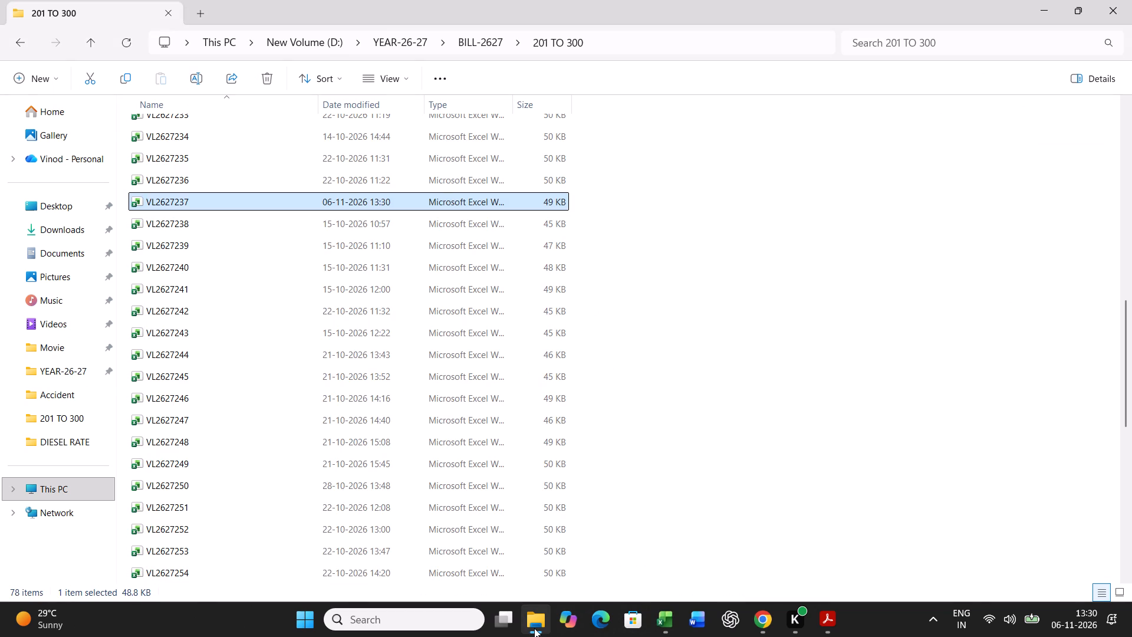
pyautogui.click(23, 43)
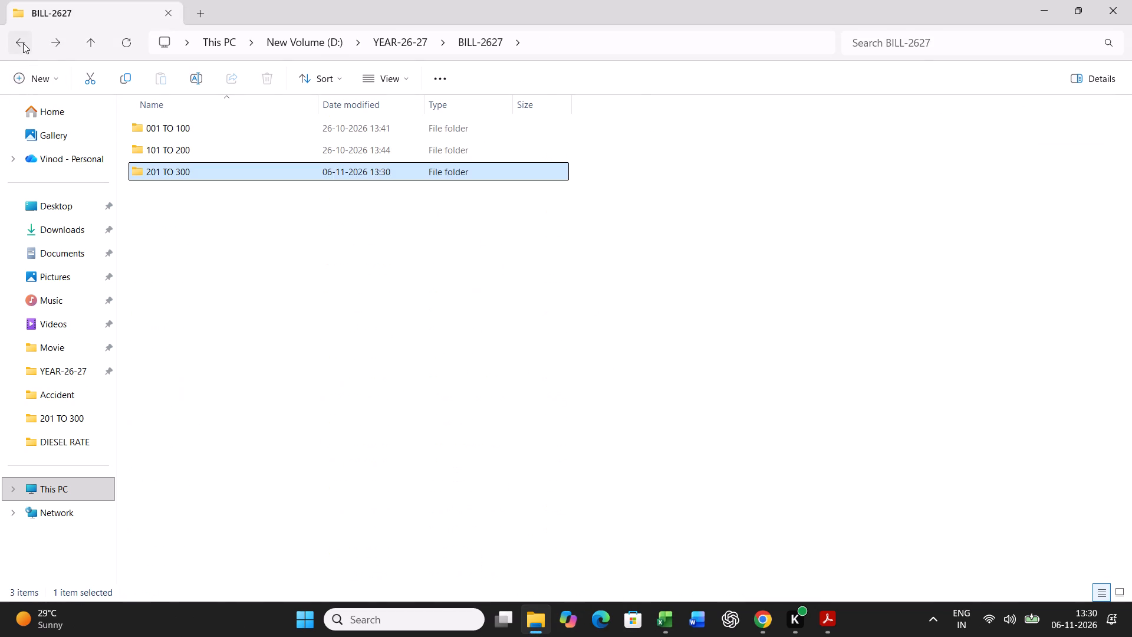
pyautogui.click(23, 43)
pyautogui.doubleClick(223, 288)
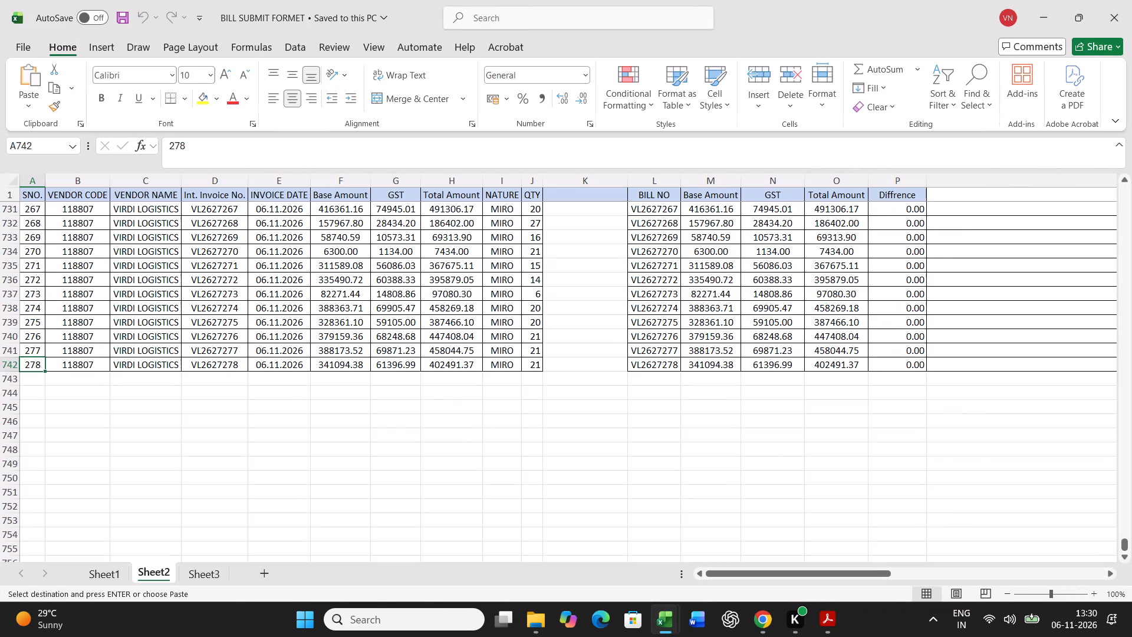
# Find bill VL2627237 on Sheet2 and select its Base Amount cell M701 in the comparison columns beside the submitted invoices.
pyautogui.scroll(11, 824, 460)
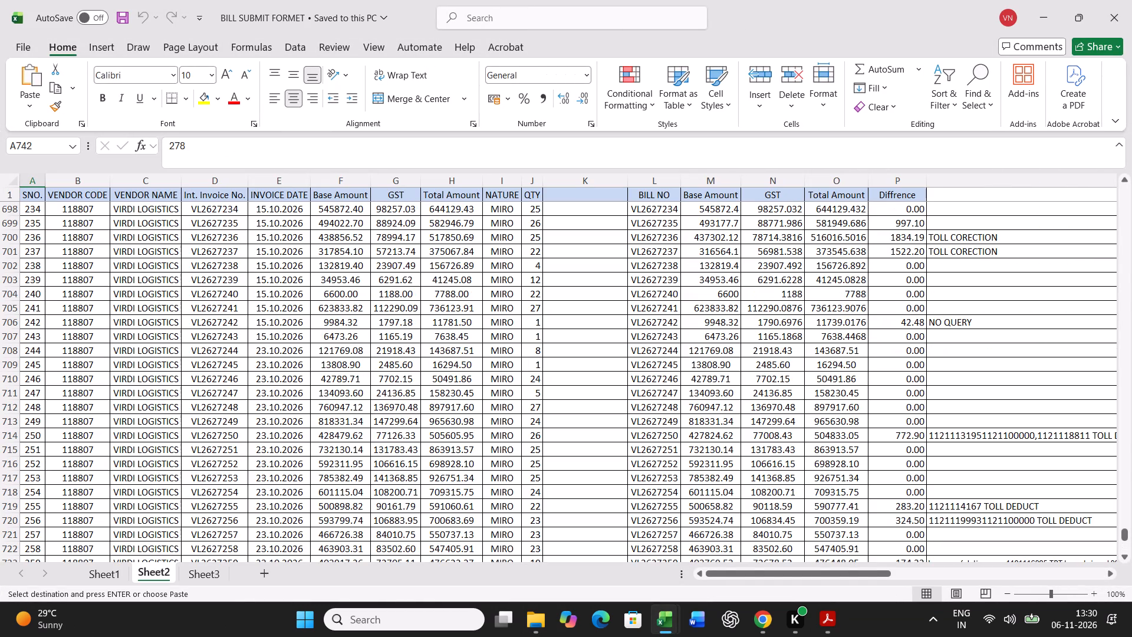
pyautogui.click(238, 251)
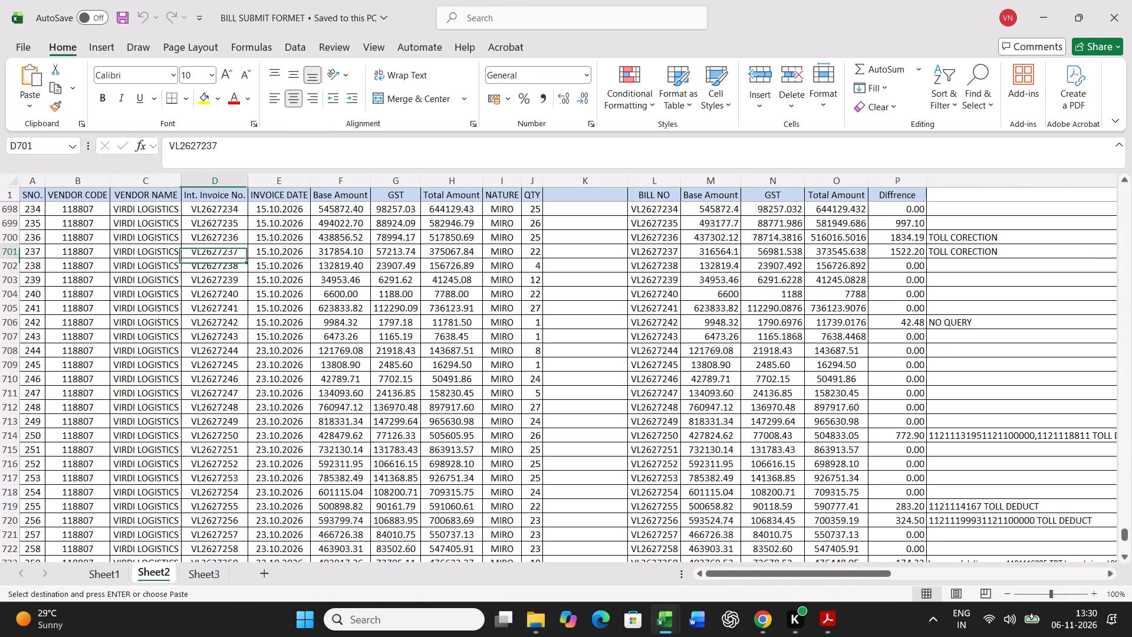
pyautogui.press('Right')
pyautogui.press('Right')
pyautogui.press('Right')
pyautogui.press('Right')
pyautogui.press('Right')
pyautogui.press('Right')
pyautogui.press('Right')
pyautogui.press('Right')
pyautogui.press('Right')
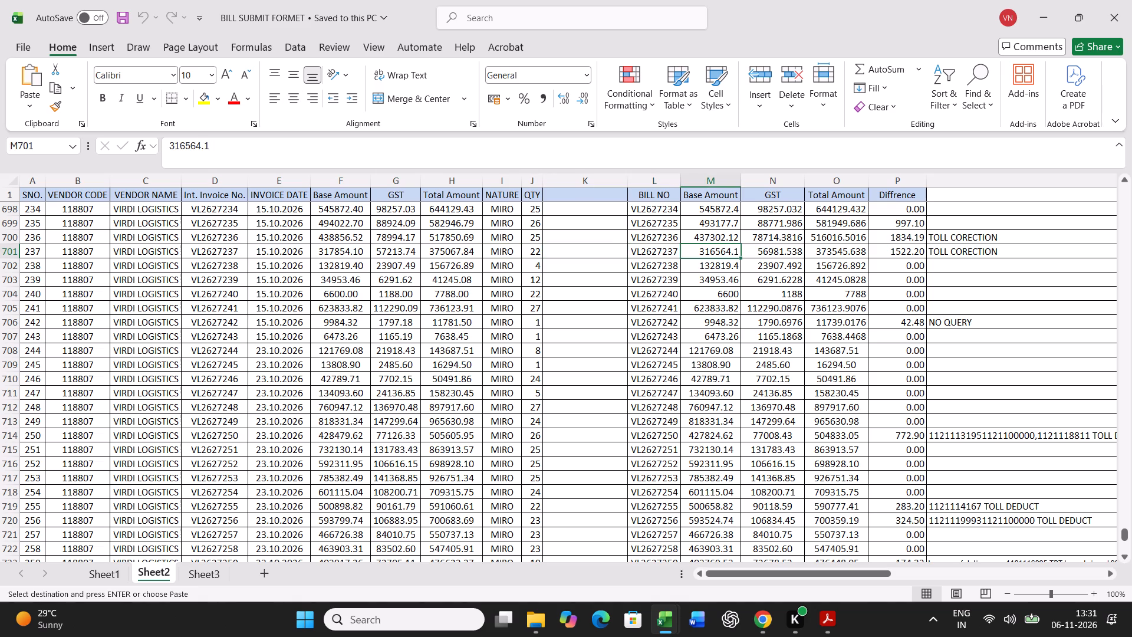
pyautogui.press('Right')
pyautogui.press('Right')
pyautogui.press('Right')
pyautogui.press('Left')
pyautogui.press('Left')
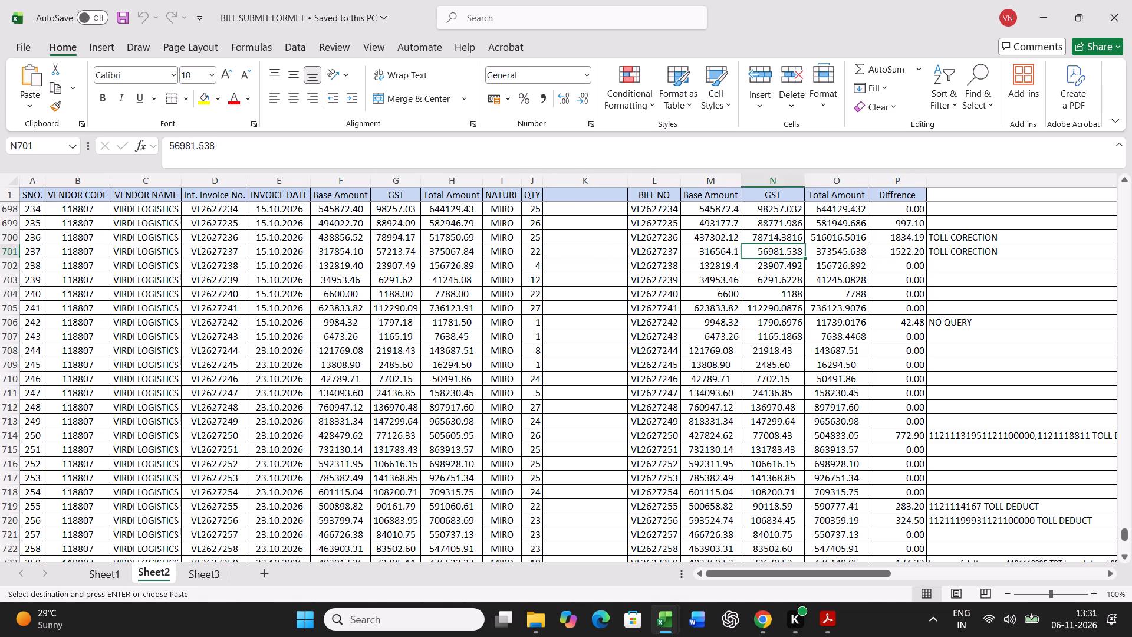
pyautogui.press('Left')
pyautogui.scroll(3, 811, 484)
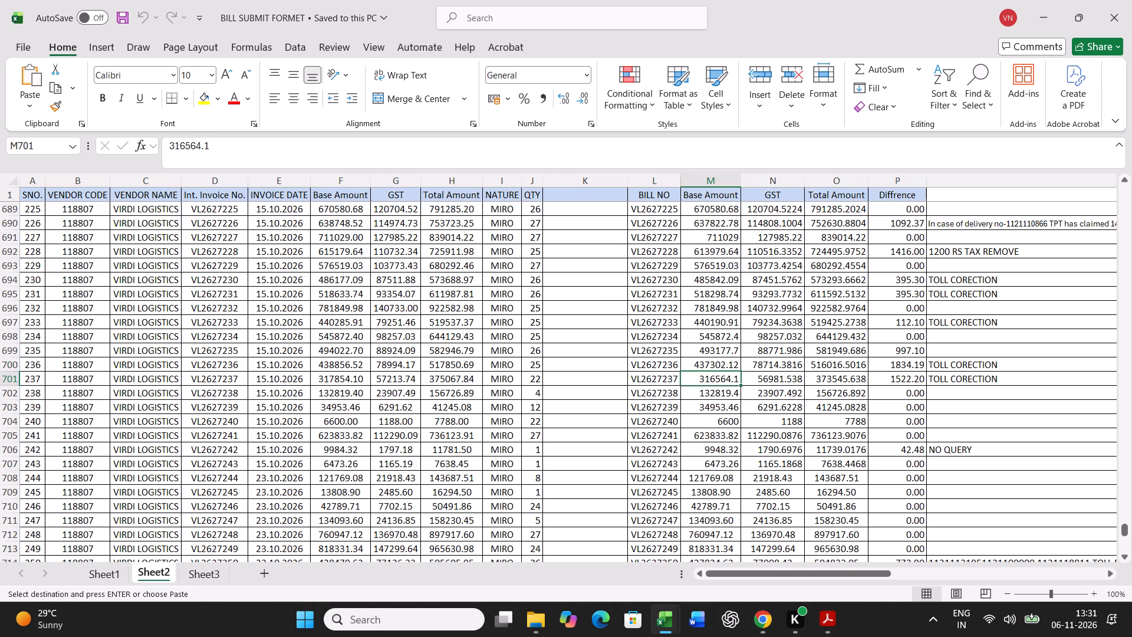
pyautogui.rightClick(717, 376)
pyautogui.click(781, 257)
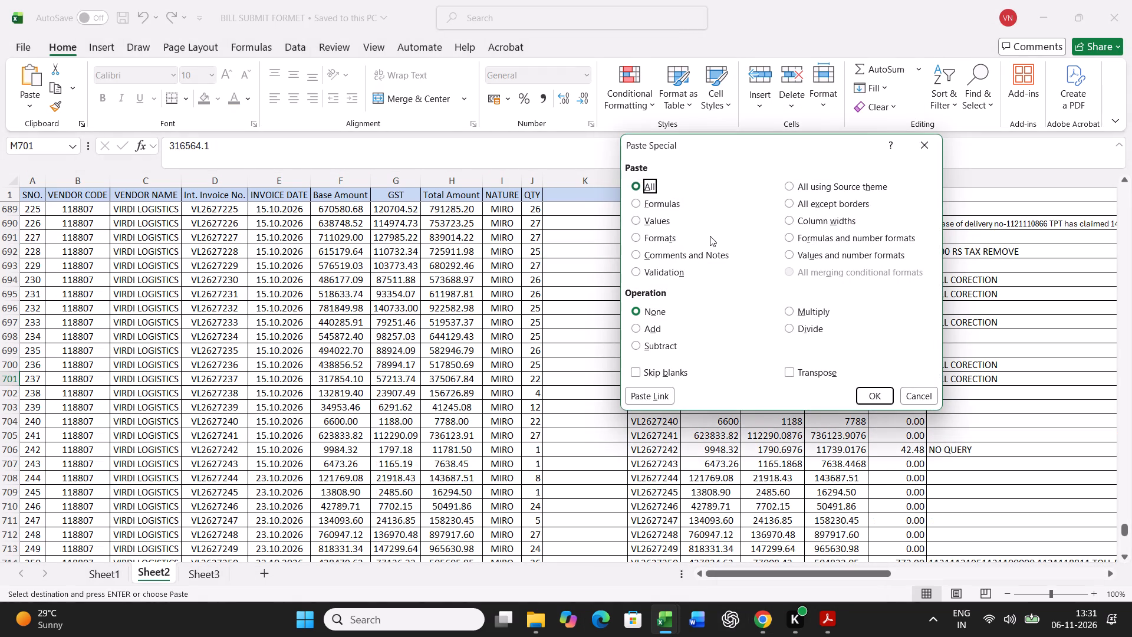
pyautogui.click(660, 224)
pyautogui.click(867, 394)
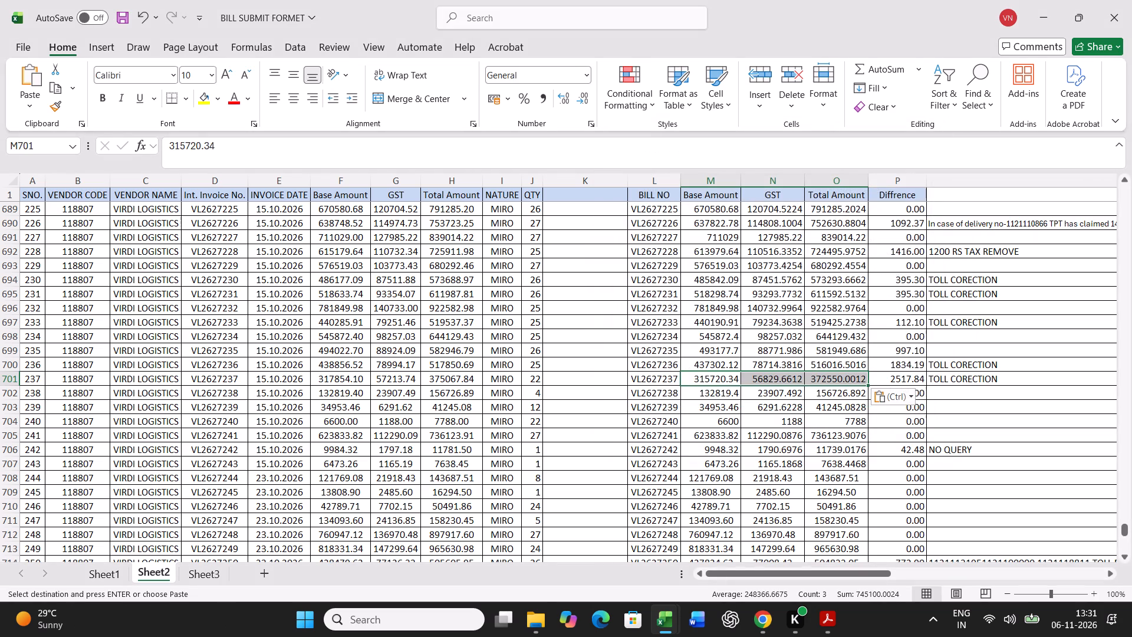
# Open the TOLL CORECTION remark in Q700, beside bill VL2627236, for editing.
pyautogui.click(1007, 365)
pyautogui.press('F2')
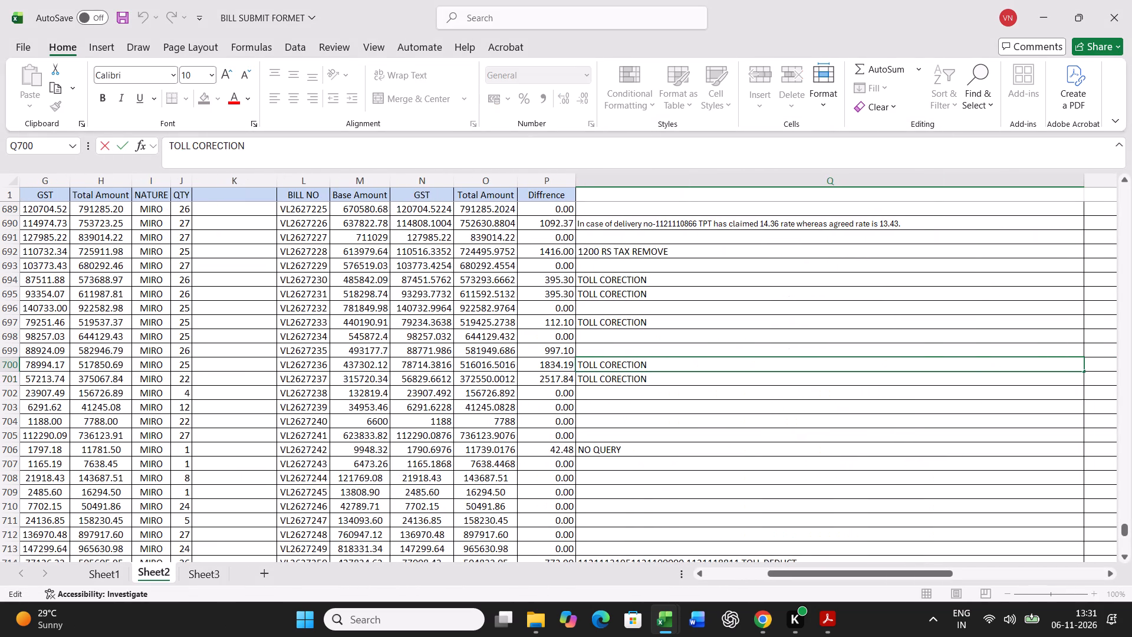
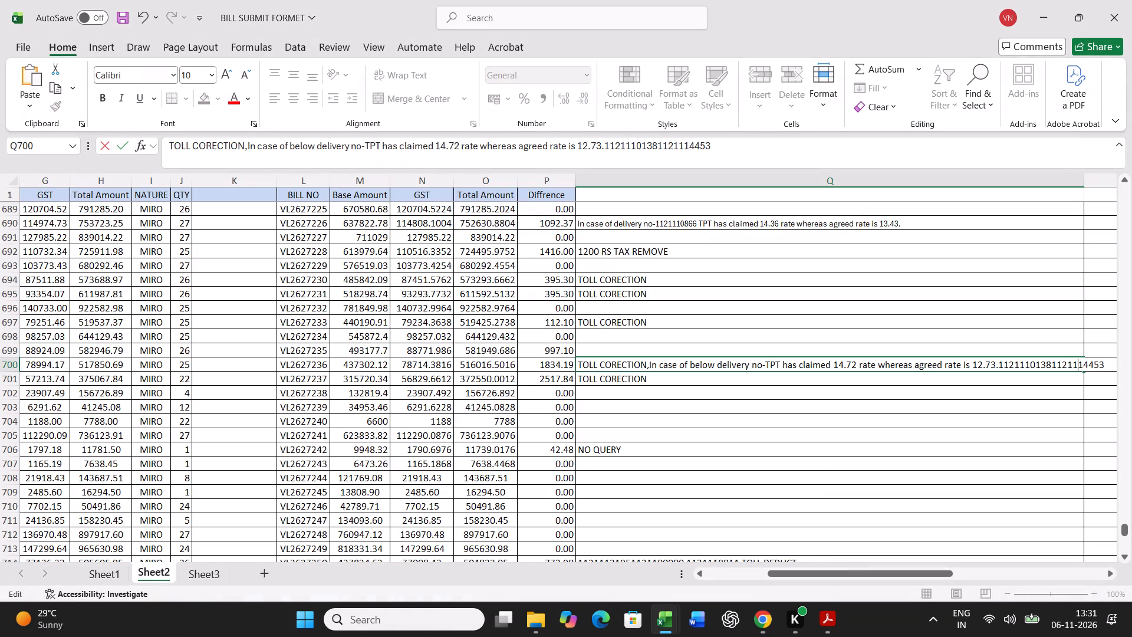
pyautogui.press('Left')
pyautogui.press('Left')
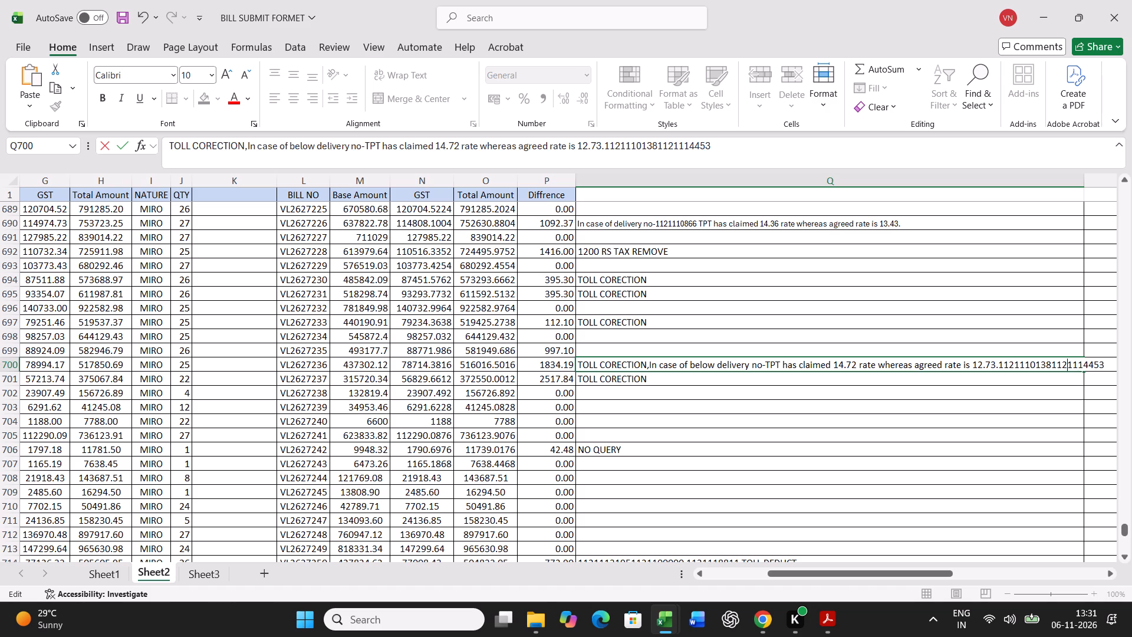
pyautogui.press('Left')
pyautogui.press('Left')
pyautogui.press('Left')
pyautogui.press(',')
pyautogui.press('Return')
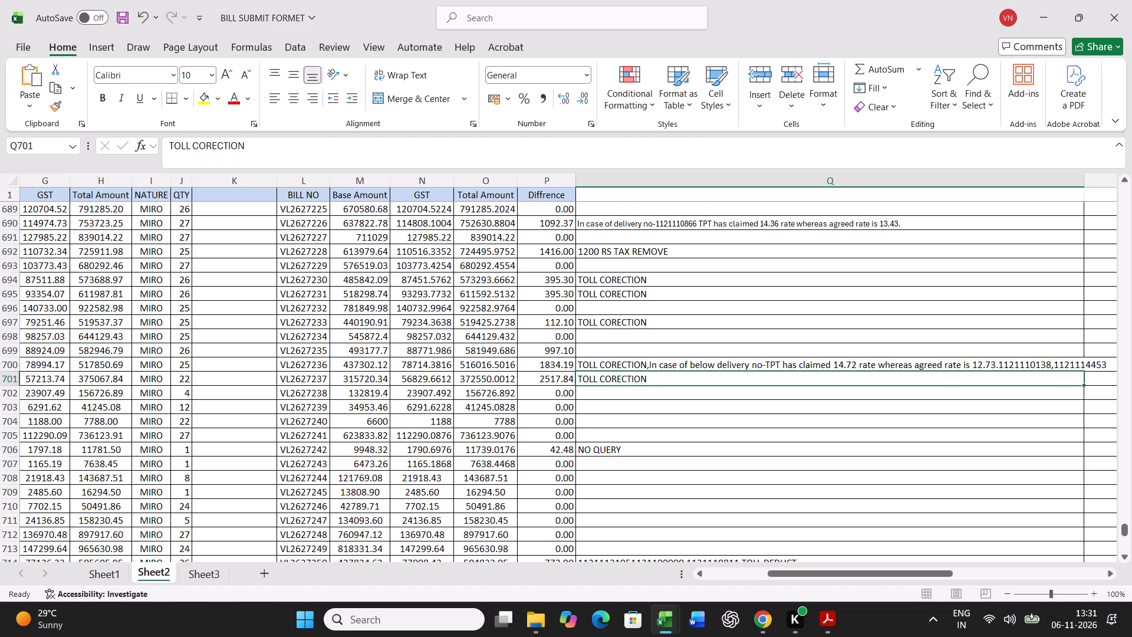
# Auto-fit the width of remarks column Q to its longest entry.
pyautogui.doubleClick(1082, 179)
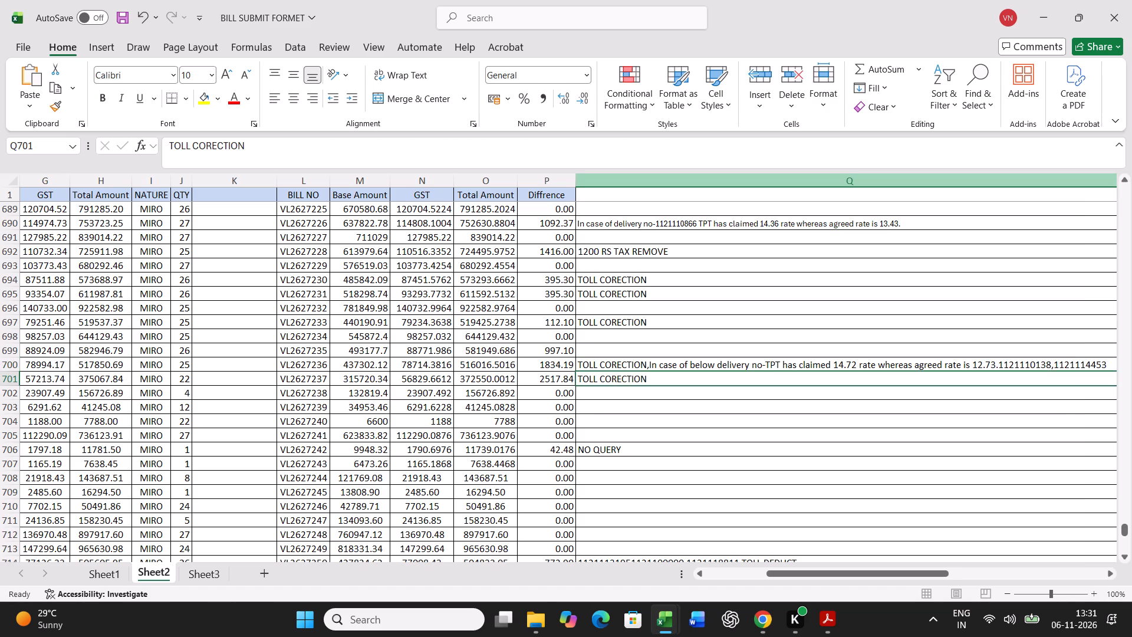
pyautogui.click(777, 365)
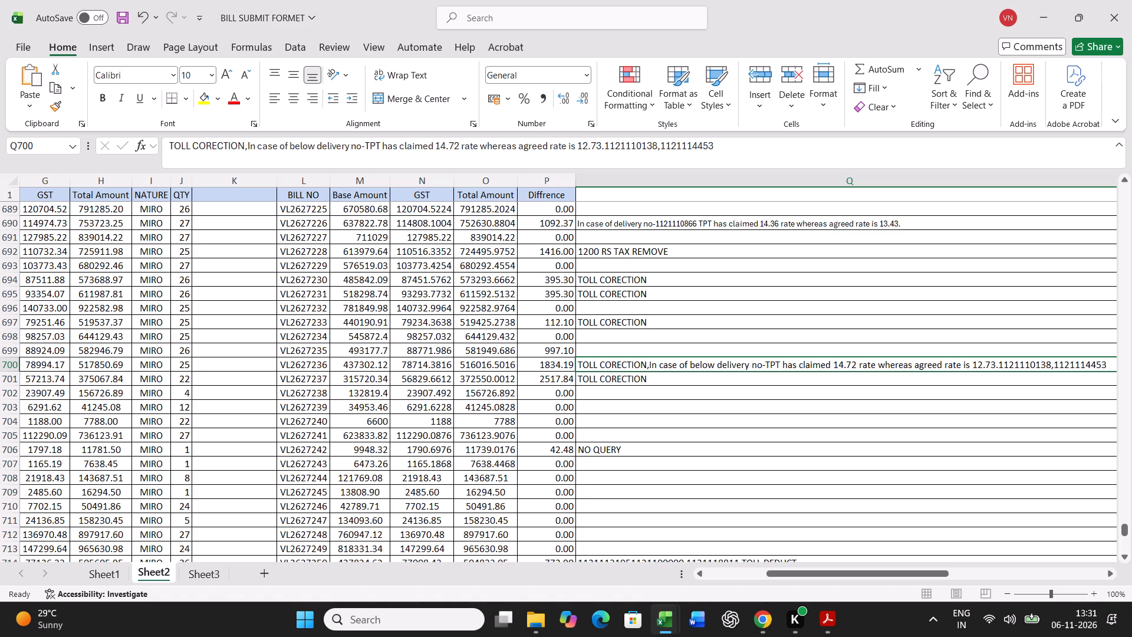
pyautogui.click(302, 363)
pyautogui.press('Left')
pyautogui.press('Left')
pyautogui.press('Left')
pyautogui.press('Left')
pyautogui.press('Left')
pyautogui.press('Left')
pyautogui.press('Left')
pyautogui.press('Left')
pyautogui.press('Left')
pyautogui.press('Left')
pyautogui.press('Left')
pyautogui.press('Left')
pyautogui.press('Left')
pyautogui.press('Left')
pyautogui.press('Left')
pyautogui.press('Left')
pyautogui.press('Left')
pyautogui.press('Left')
pyautogui.press('Left')
pyautogui.press('Left')
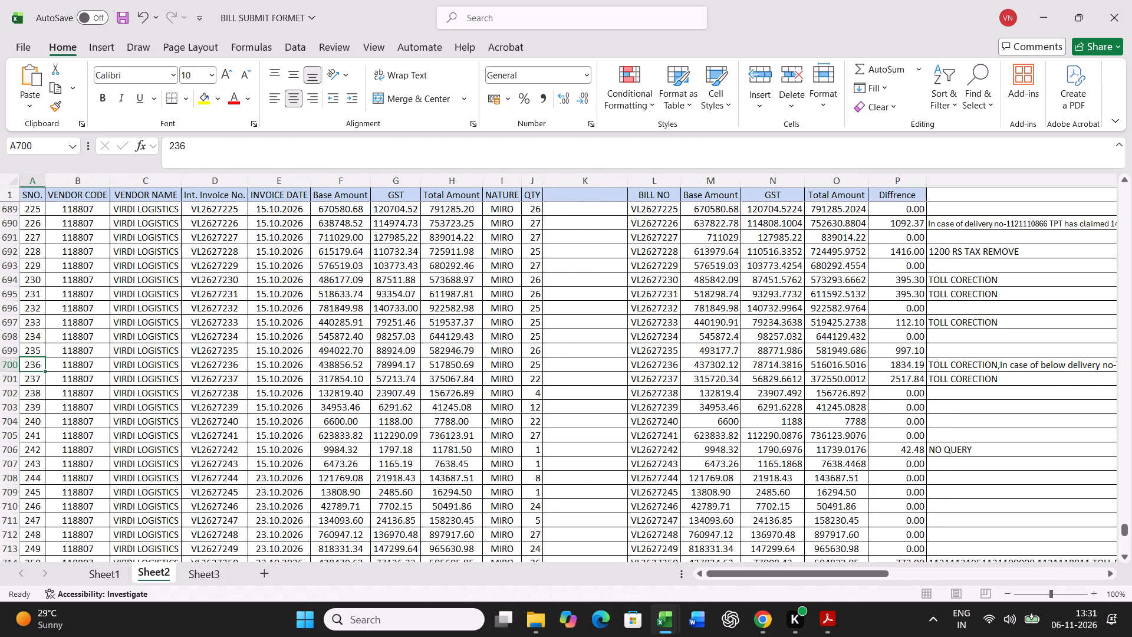
pyautogui.hotkey('ctrl', 'shift', 'Right')
pyautogui.hotkey('ctrl', 'shift', 'Right')
pyautogui.hotkey('ctrl', 'shift', 'Right')
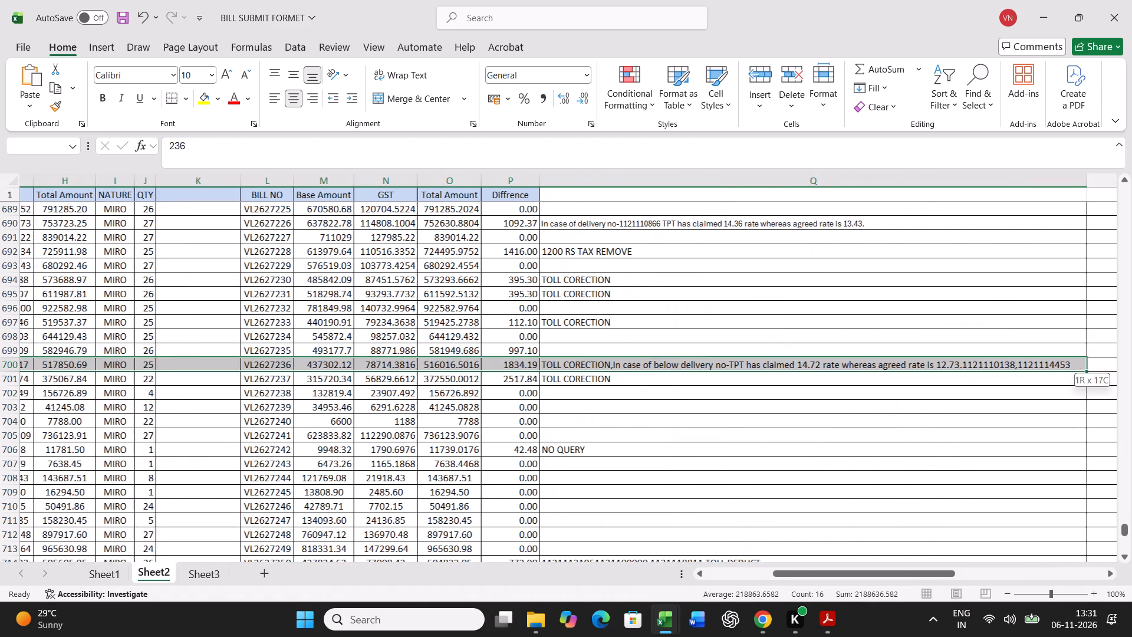
pyautogui.hotkey('ctrl', 'c')
# Switch to File Explorer showing the YEAR-26-27 folder.
pyautogui.click(544, 618)
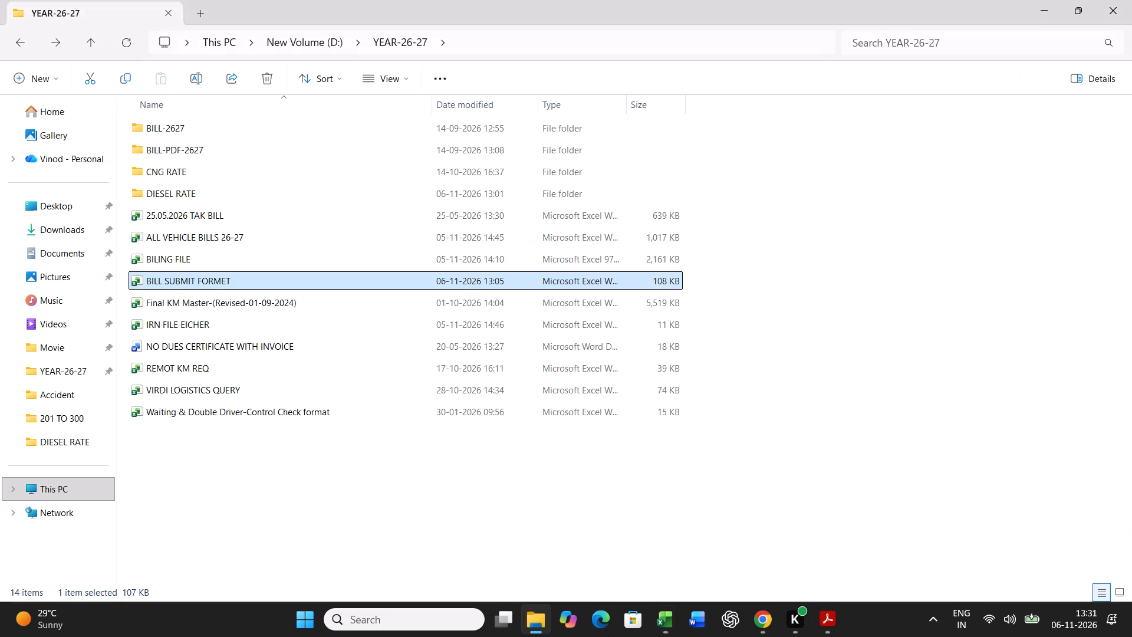
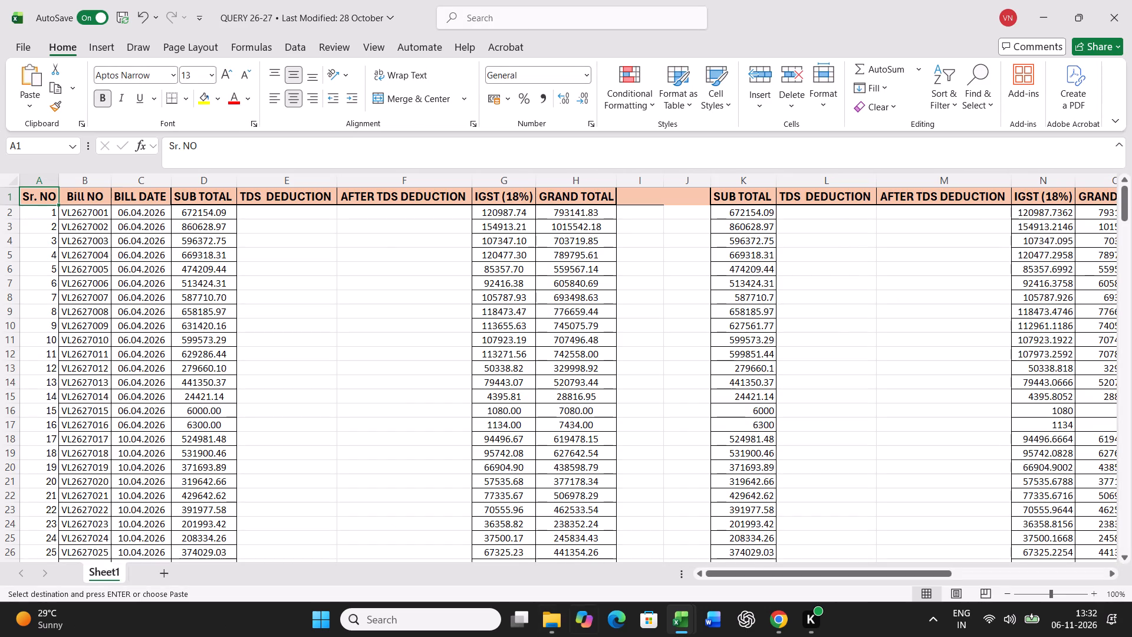
# Close the QUERY 26-27 workbook.
pyautogui.click(1118, 8)
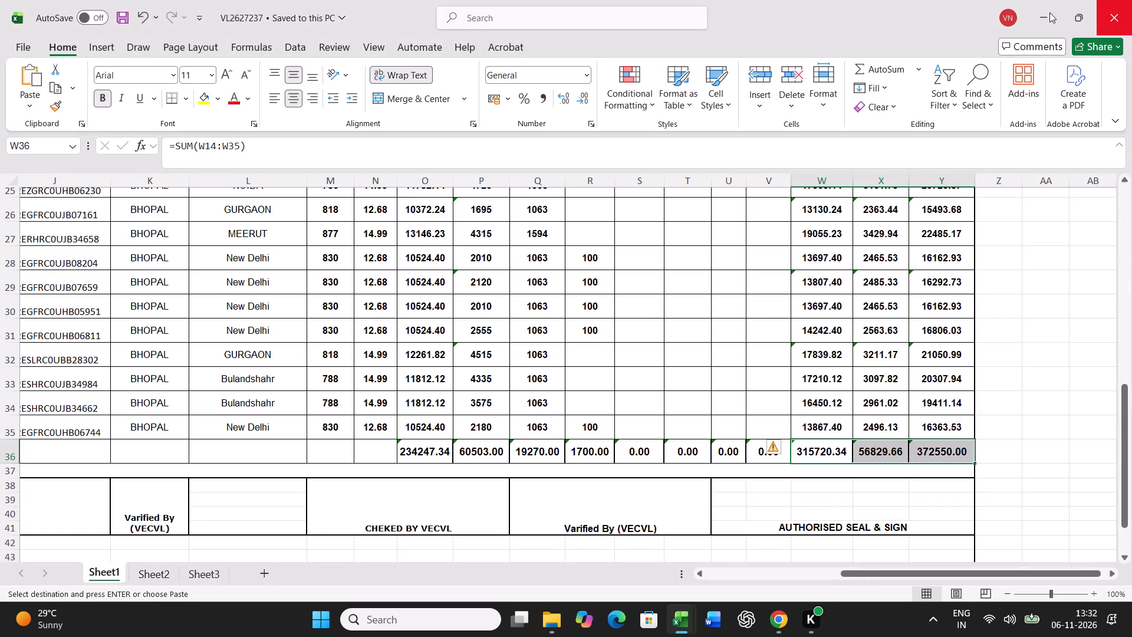
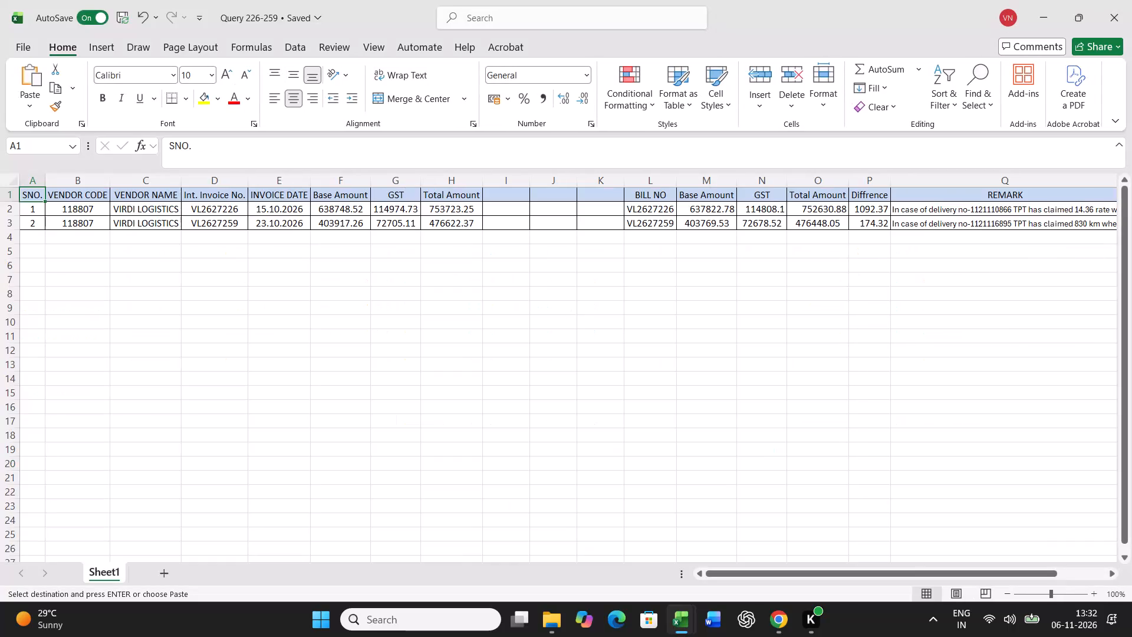
# Paste the copied VL2627236 record into row 4 of the Query 226-259 sheet and clear its MIRO and 25 entries.
pyautogui.click(26, 234)
pyautogui.hotkey('ctrl', 'v')
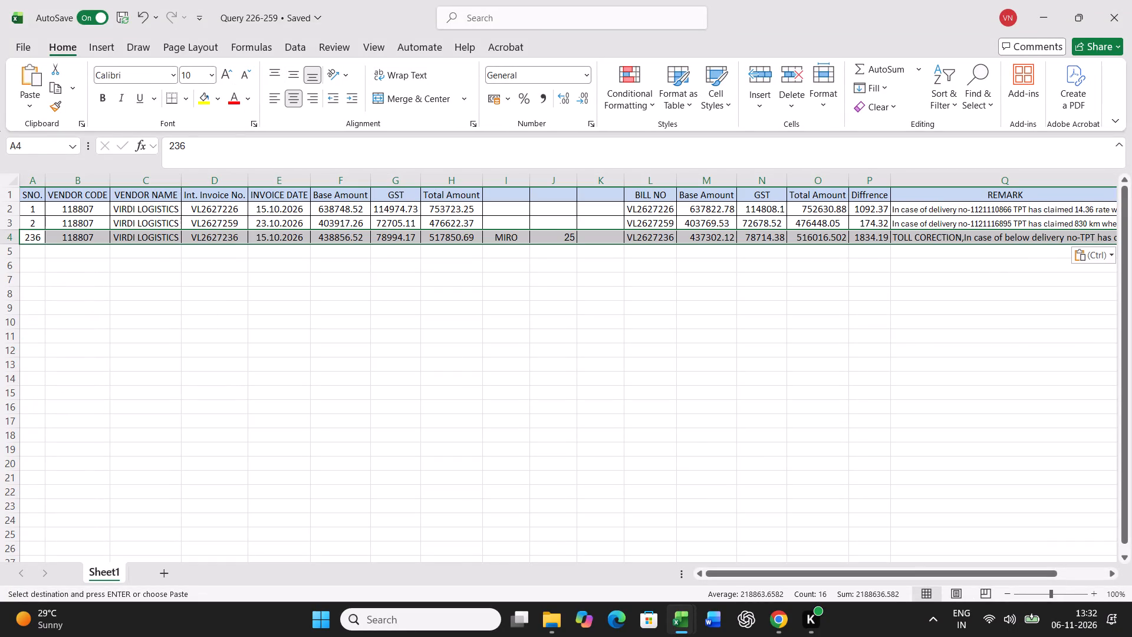
pyautogui.moveTo(511, 238); pyautogui.dragTo(537, 238)
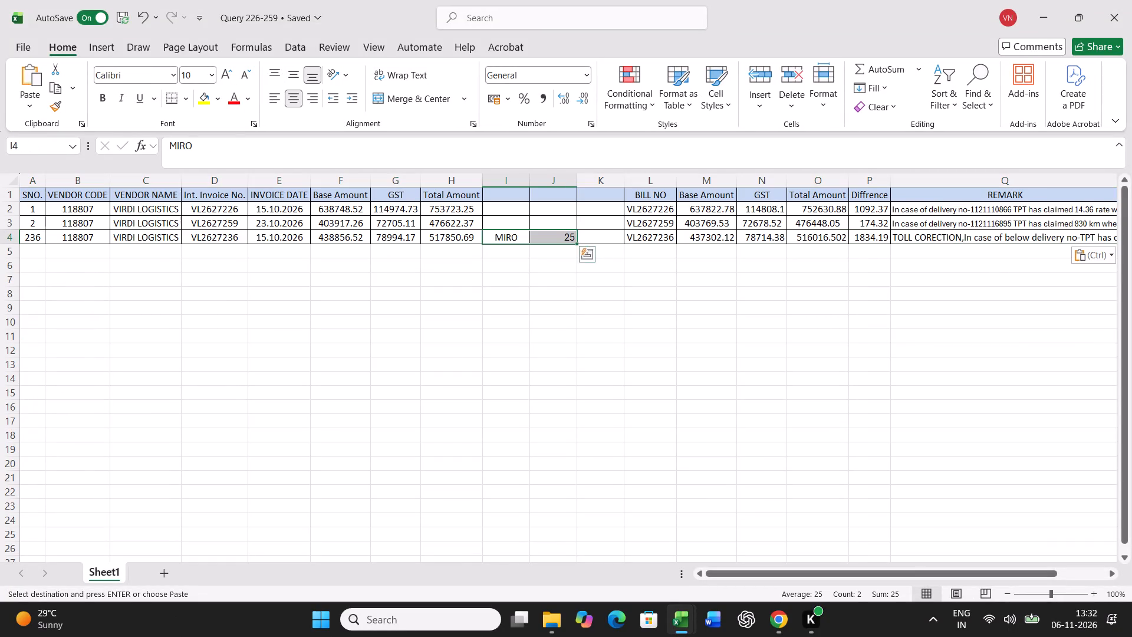
pyautogui.press('Delete')
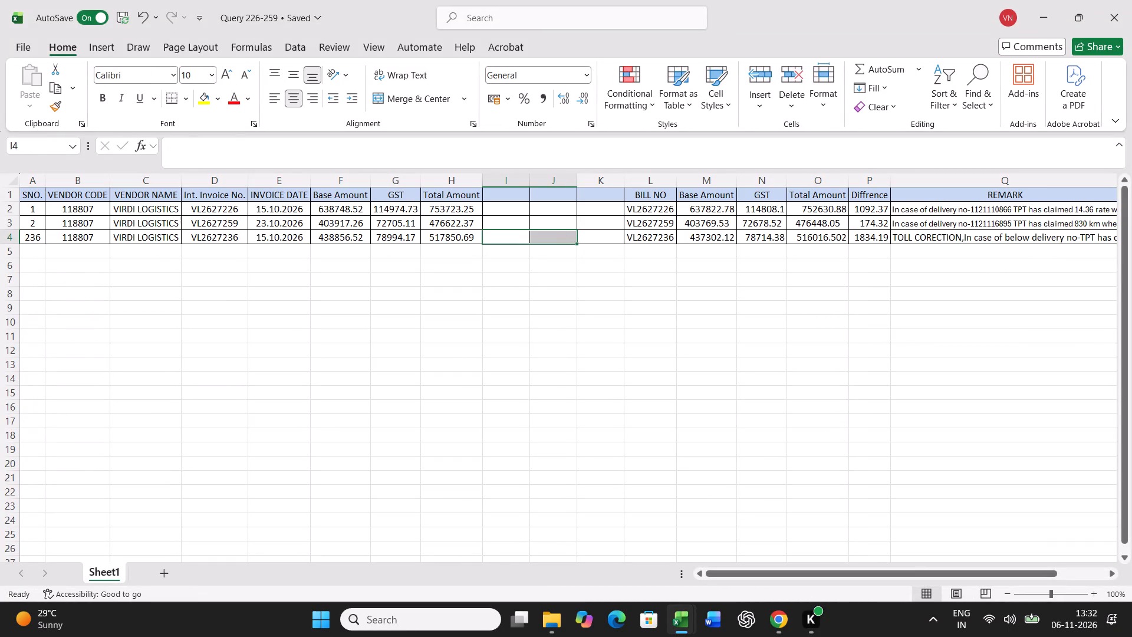
pyautogui.click(788, 469)
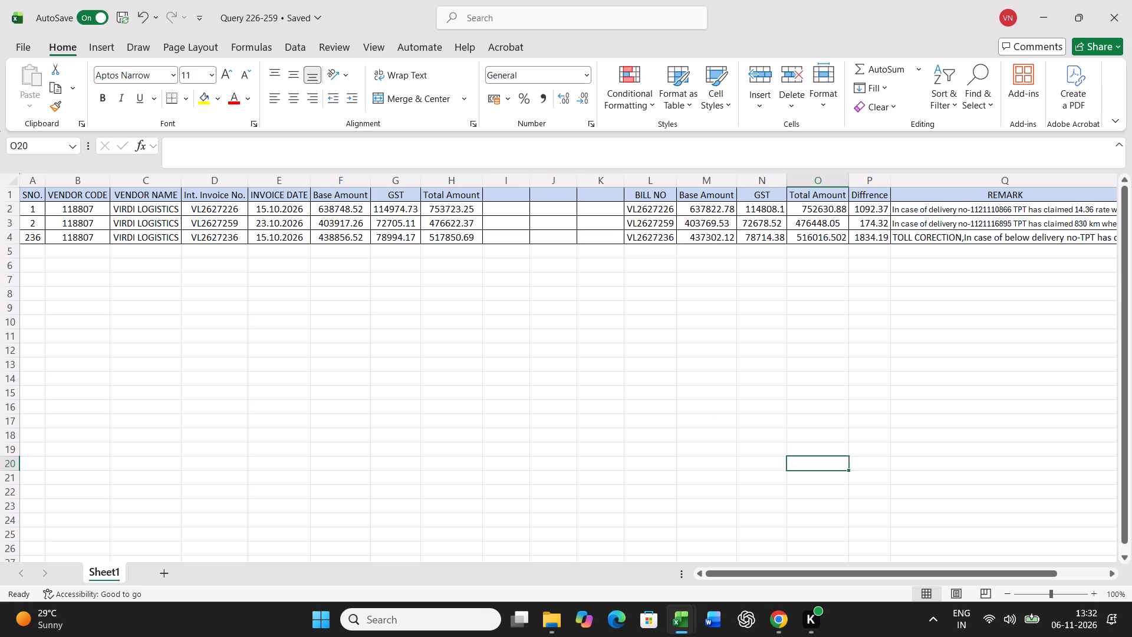
# Set the serial number of the VL2627236 row to 3.
pyautogui.click(27, 238)
pyautogui.press('3')
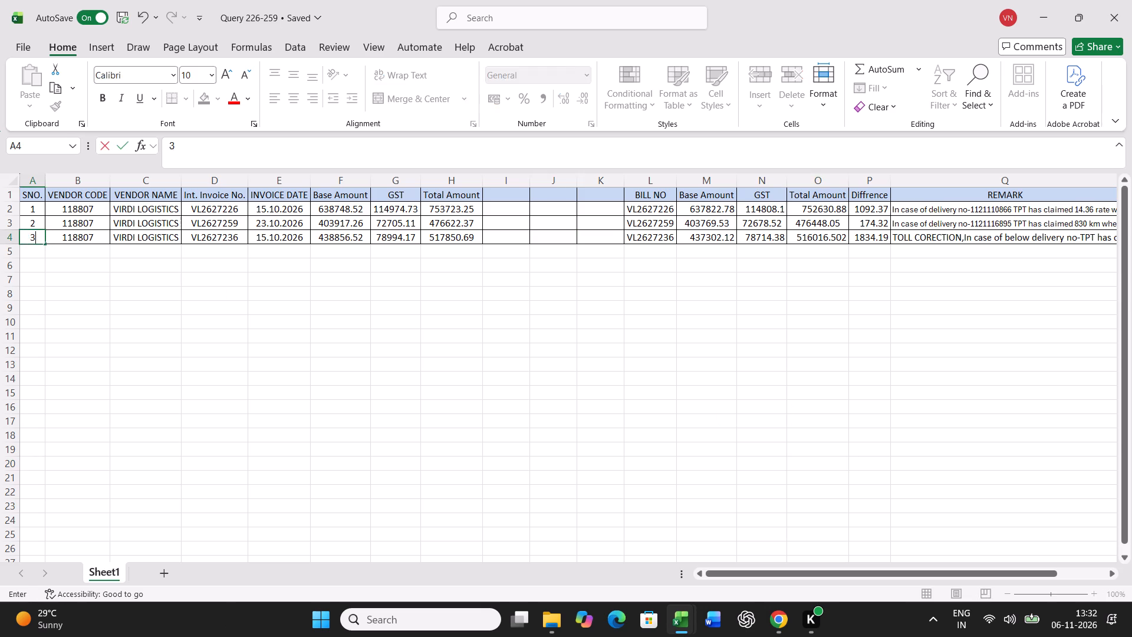
pyautogui.press('Return')
# Save the Query 226-259 workbook with cell A1 selected and close it.
pyautogui.hotkey('ctrl', 's')
pyautogui.hotkey('ctrl', 's')
pyautogui.hotkey('ctrl', 's')
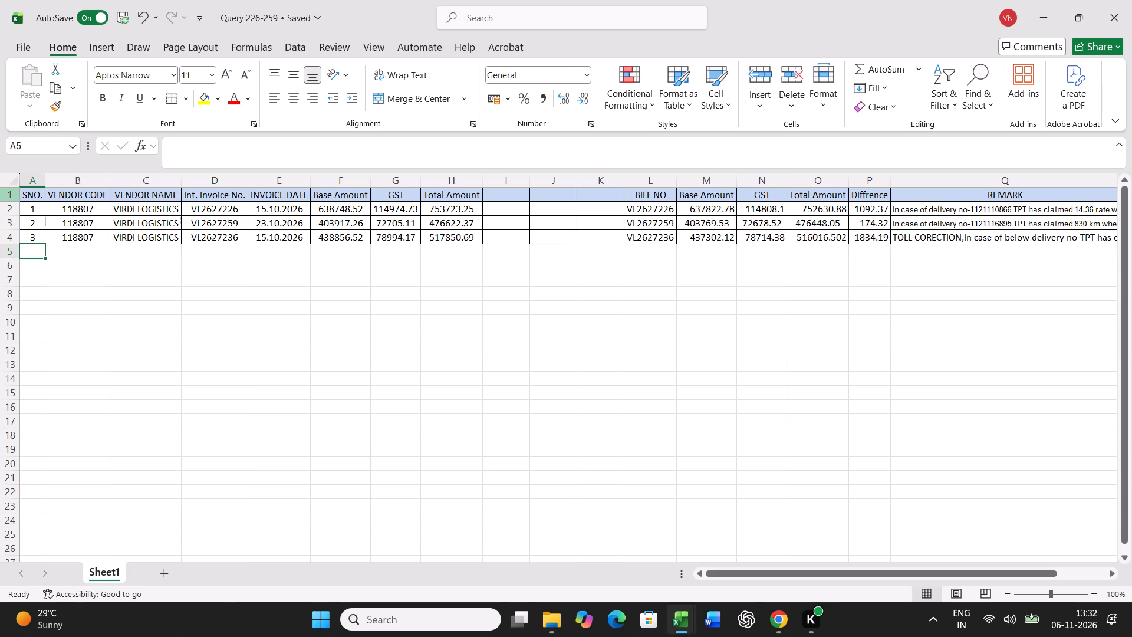
pyautogui.click(33, 194)
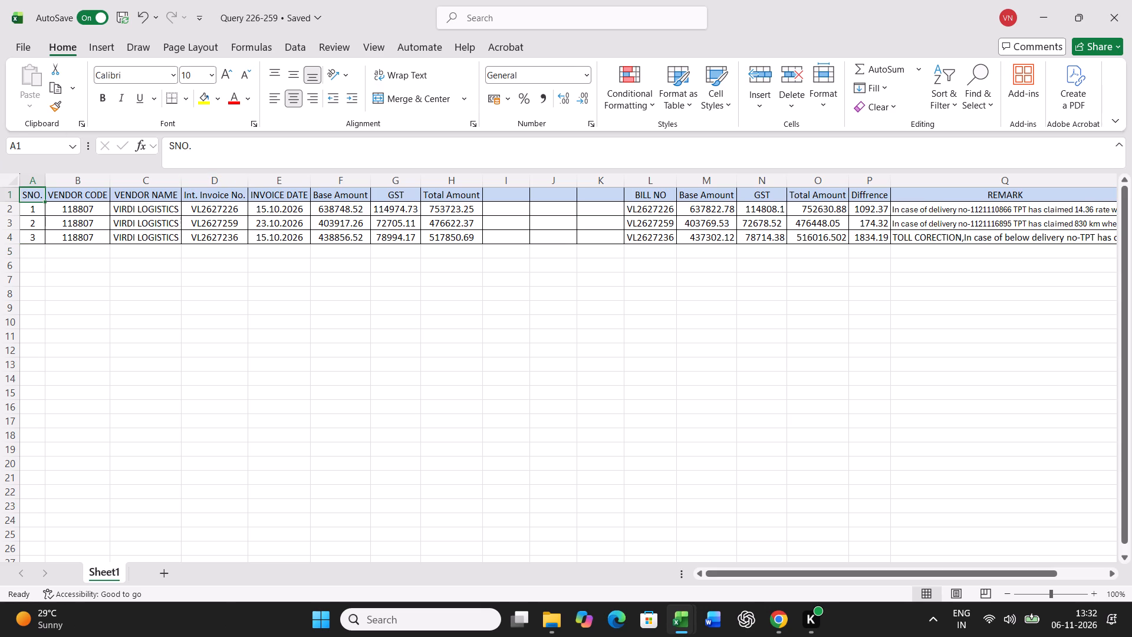
pyautogui.hotkey('ctrl', 's')
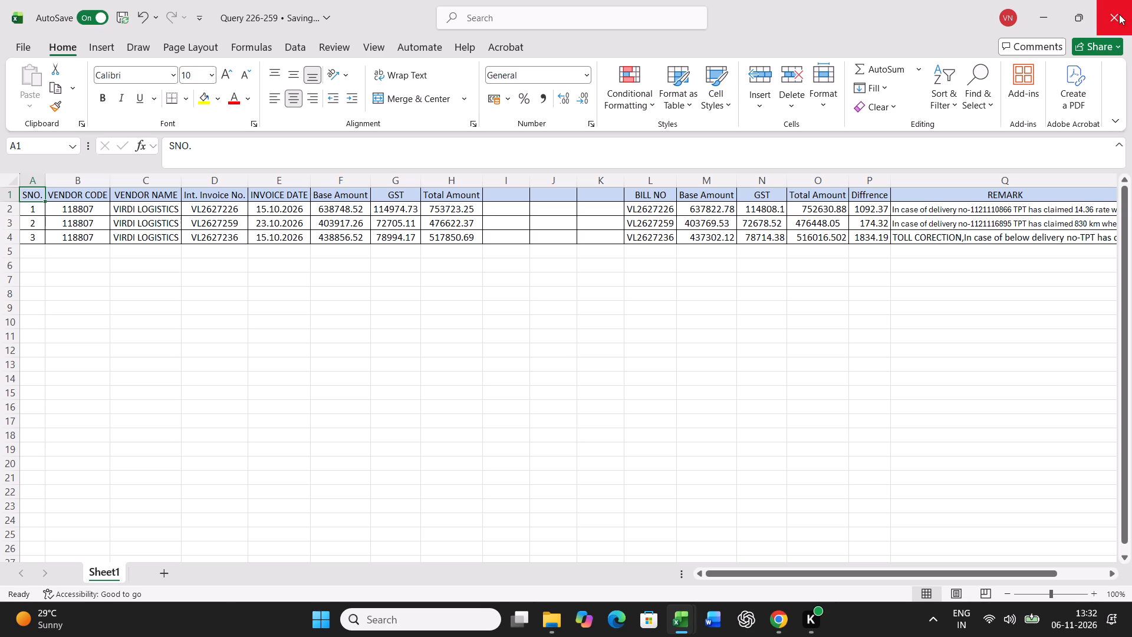
pyautogui.click(1119, 14)
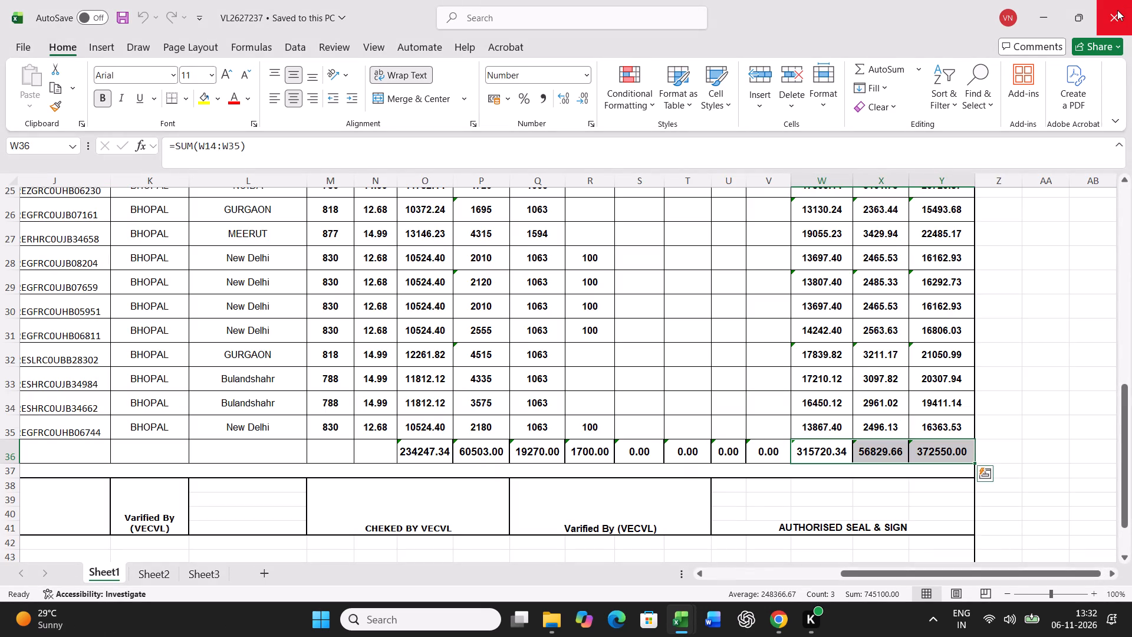
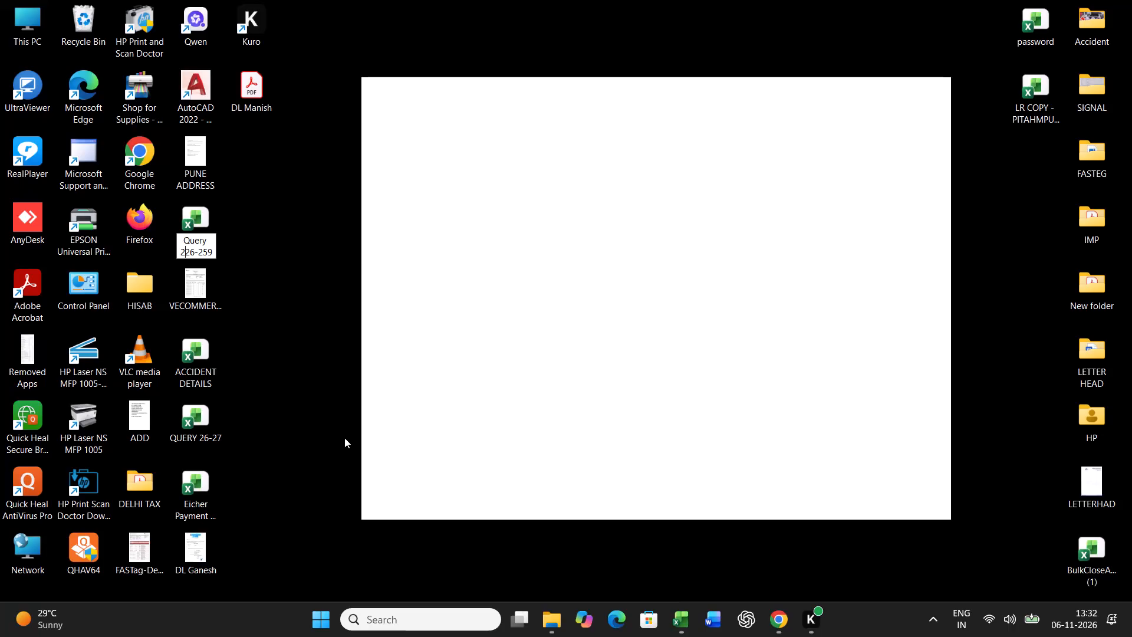
# Rename the Query 226-259 workbook file on the desktop as Query 226-237-259.
pyautogui.press('Right')
pyautogui.press('Right')
pyautogui.write('-237')
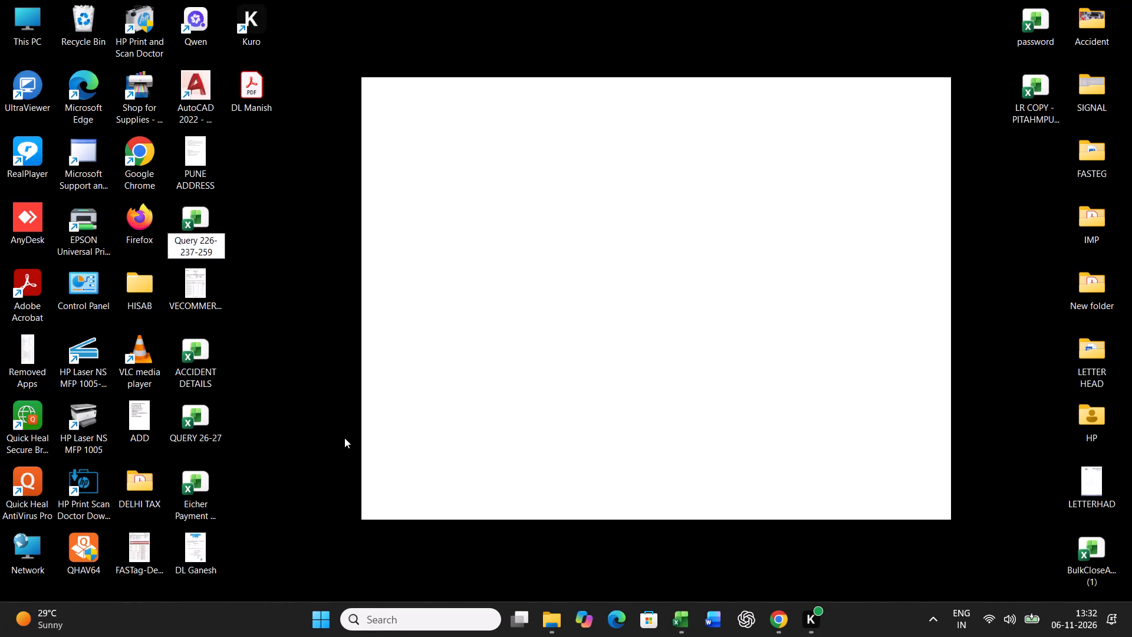
pyautogui.press('Return')
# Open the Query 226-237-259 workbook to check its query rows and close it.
pyautogui.press('Return')
pyautogui.press('Return')
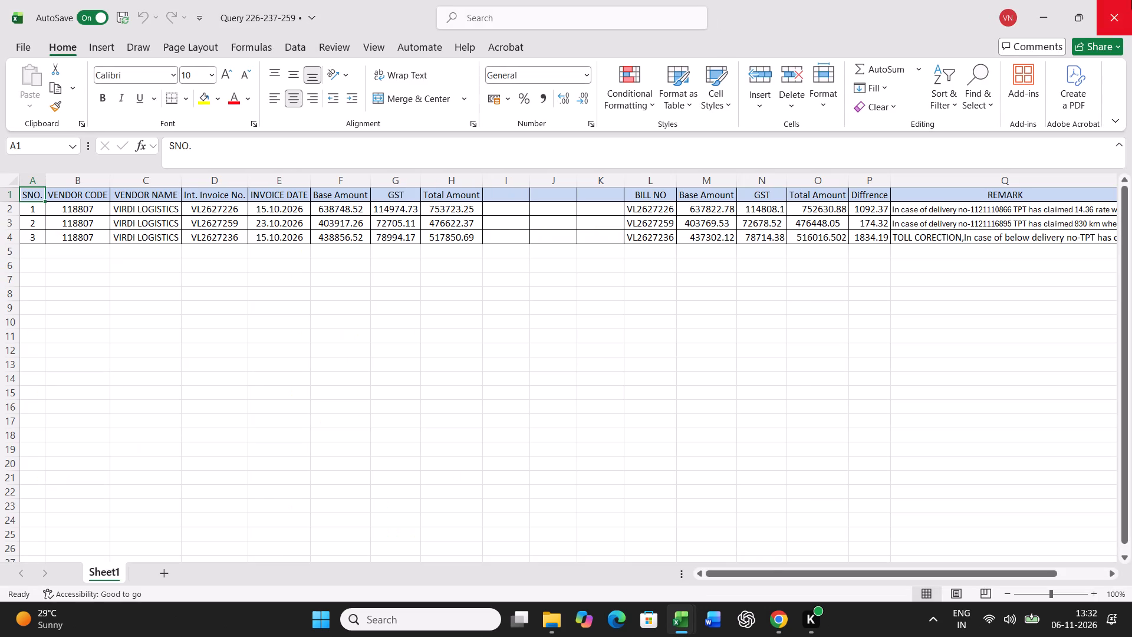
pyautogui.click(1115, 13)
# Close the BILL SUBMIT FORMET workbook.
pyautogui.click(1115, 13)
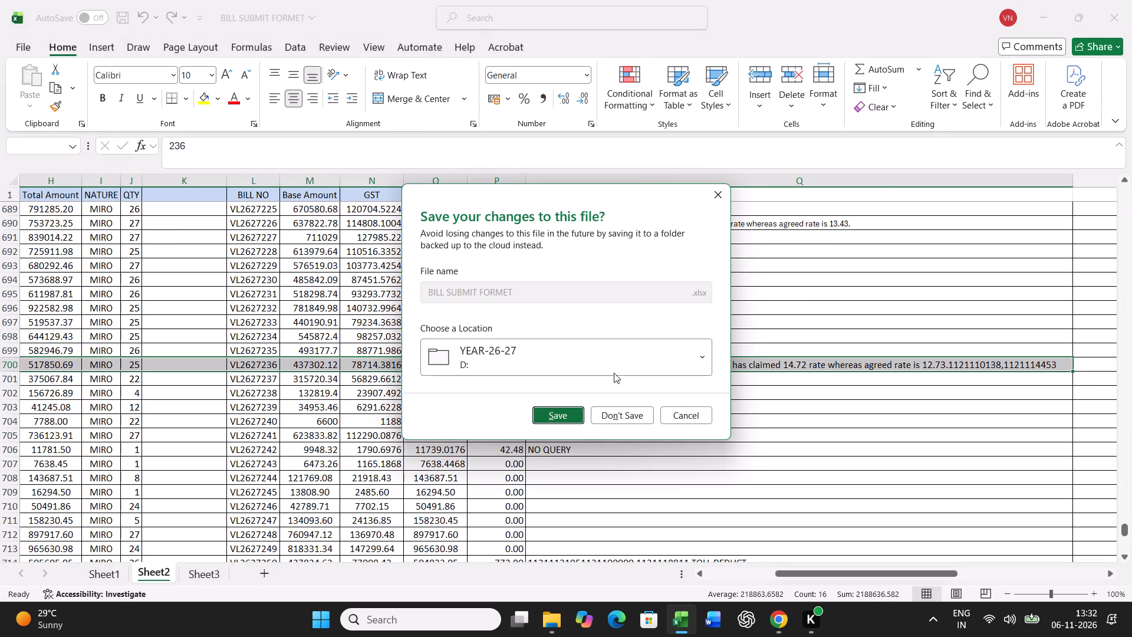
# Keep the BILL SUBMIT FORMET workbook open and save it with serial number cell A742 of the last record selected.
pyautogui.click(690, 421)
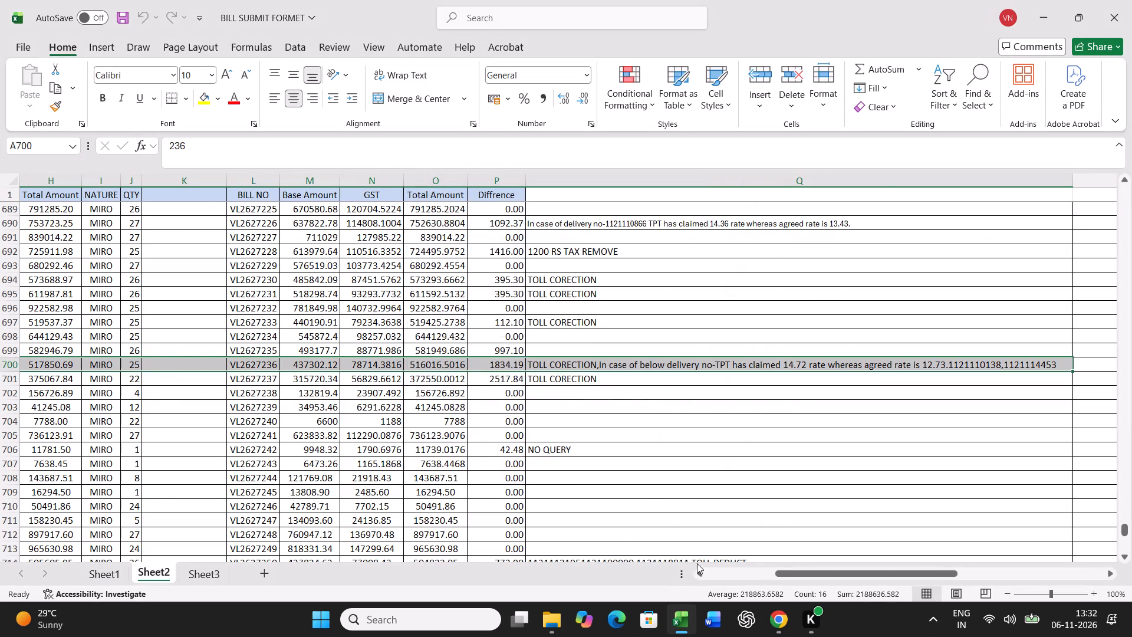
pyautogui.click(721, 571)
pyautogui.scroll(-20, 455, 519)
pyautogui.scroll(5, 320, 497)
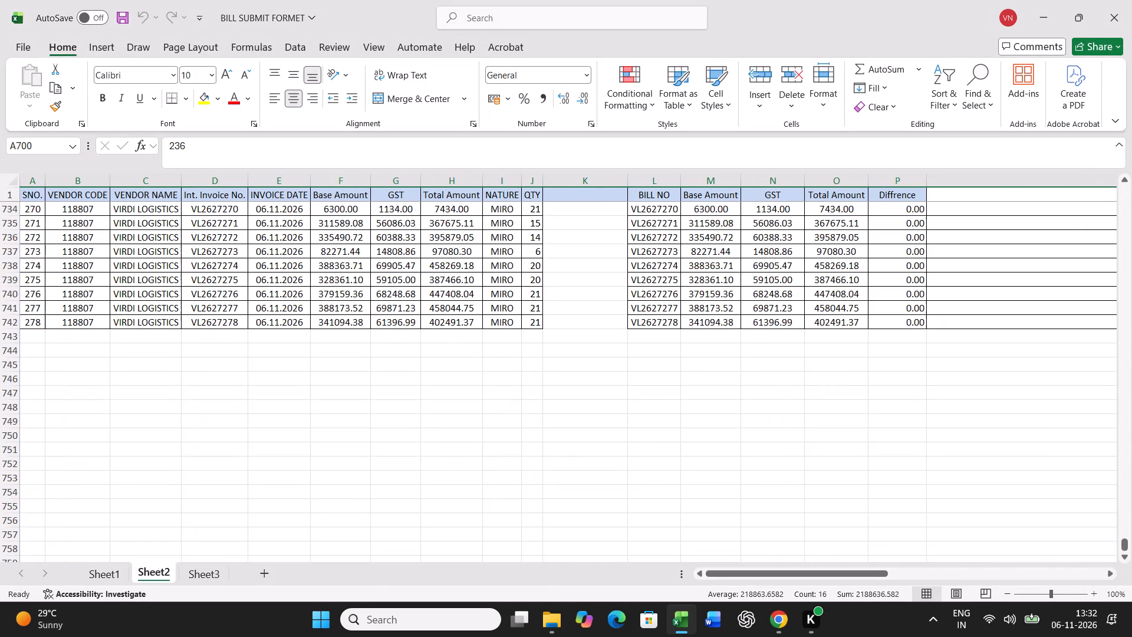
pyautogui.click(32, 326)
pyautogui.hotkey('ctrl', 's')
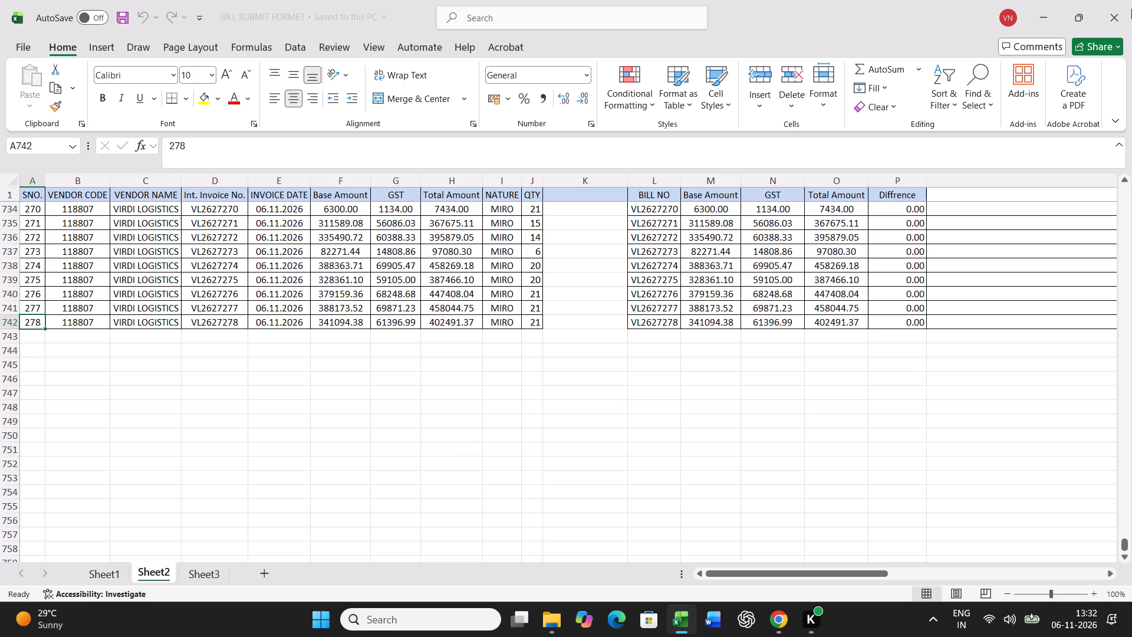
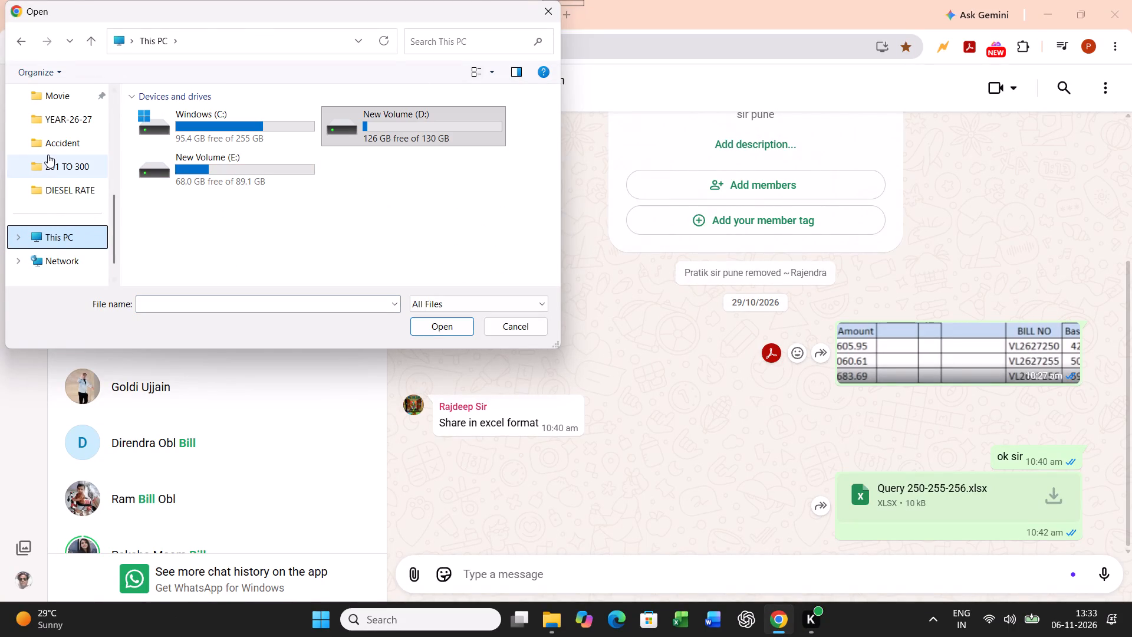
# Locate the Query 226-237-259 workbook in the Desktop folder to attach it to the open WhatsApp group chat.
pyautogui.scroll(3, 48, 155)
pyautogui.click(78, 193)
pyautogui.click(187, 132)
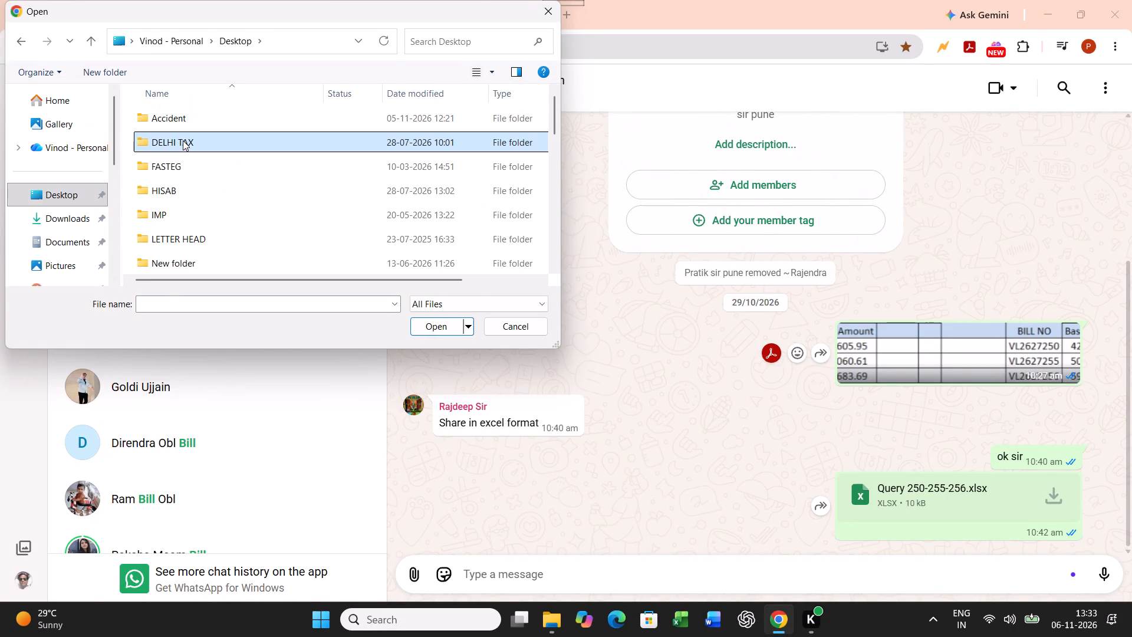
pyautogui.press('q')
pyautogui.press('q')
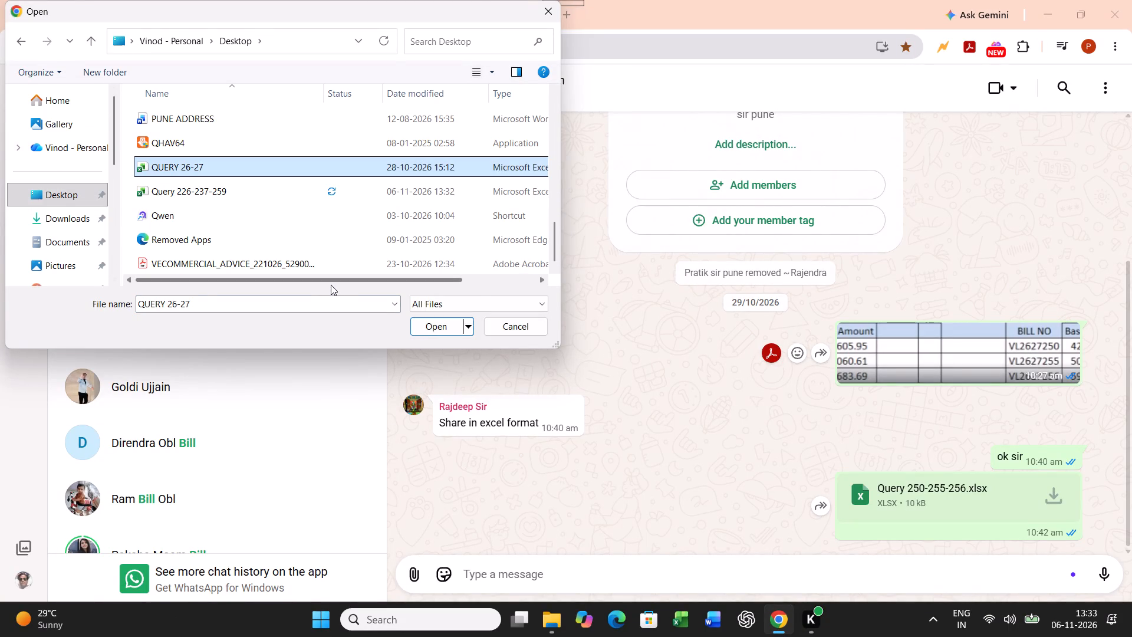
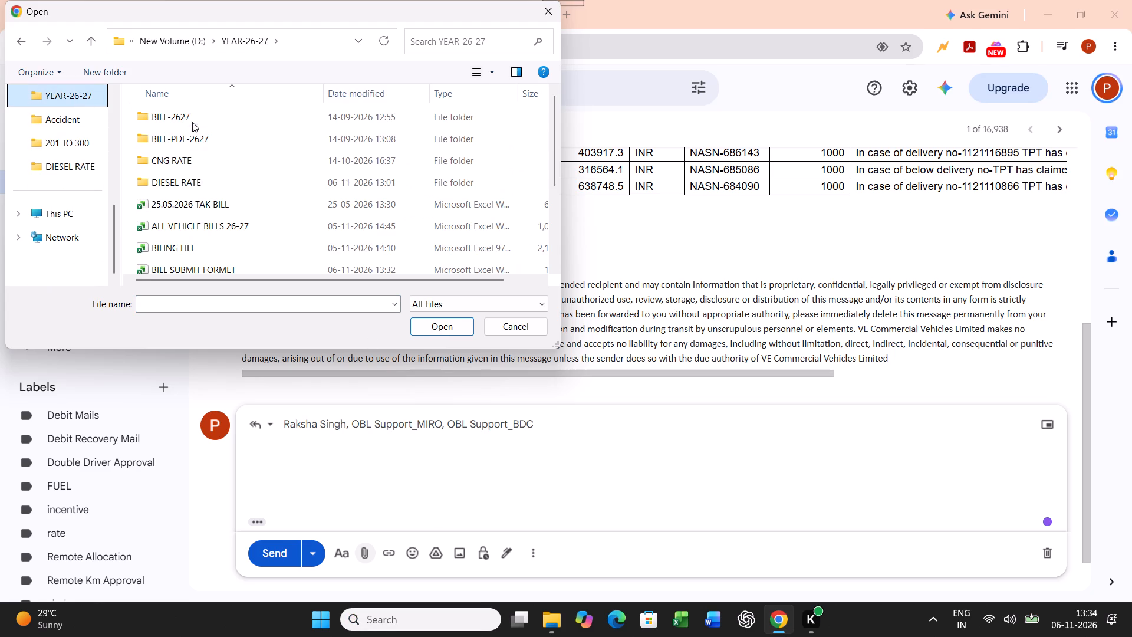
# Select bill workbooks VL2627226, VL2627237 and VL2627259 in the BILL-2627 folder's 201 TO 300 subfolder to attach to the email reply.
pyautogui.doubleClick(192, 118)
pyautogui.doubleClick(180, 154)
pyautogui.scroll(-10, 243, 183)
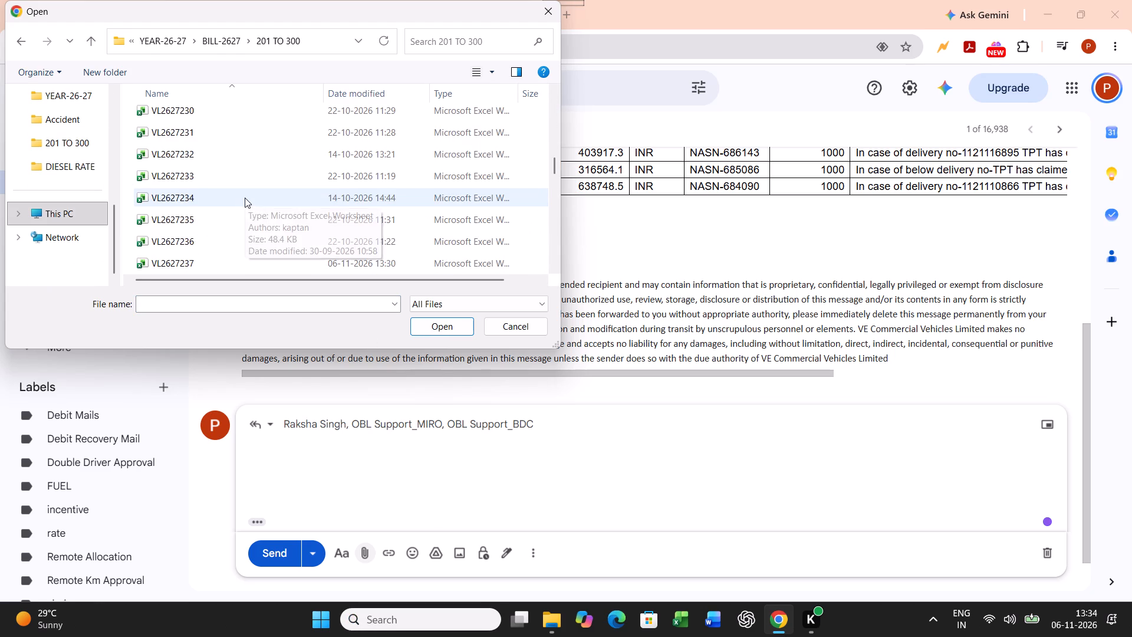
pyautogui.scroll(2, 245, 198)
pyautogui.click(182, 135)
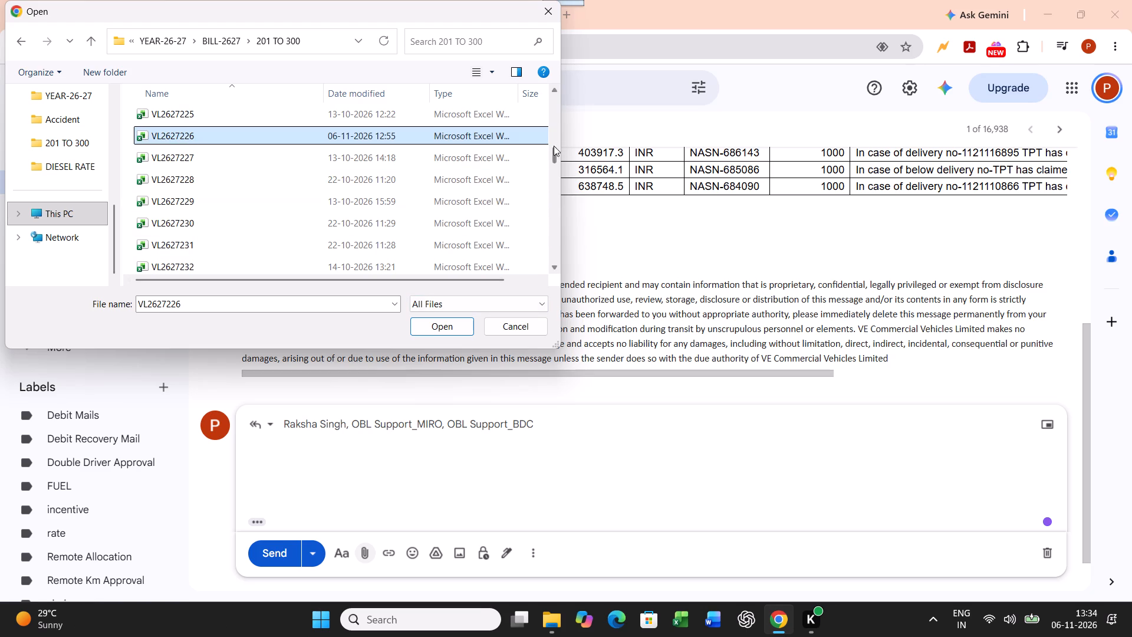
pyautogui.keyDown('ctrl'); pyautogui.tripleClick(555, 267); pyautogui.keyUp('ctrl')
pyautogui.keyDown('ctrl'); pyautogui.doubleClick(555, 267); pyautogui.keyUp('ctrl')
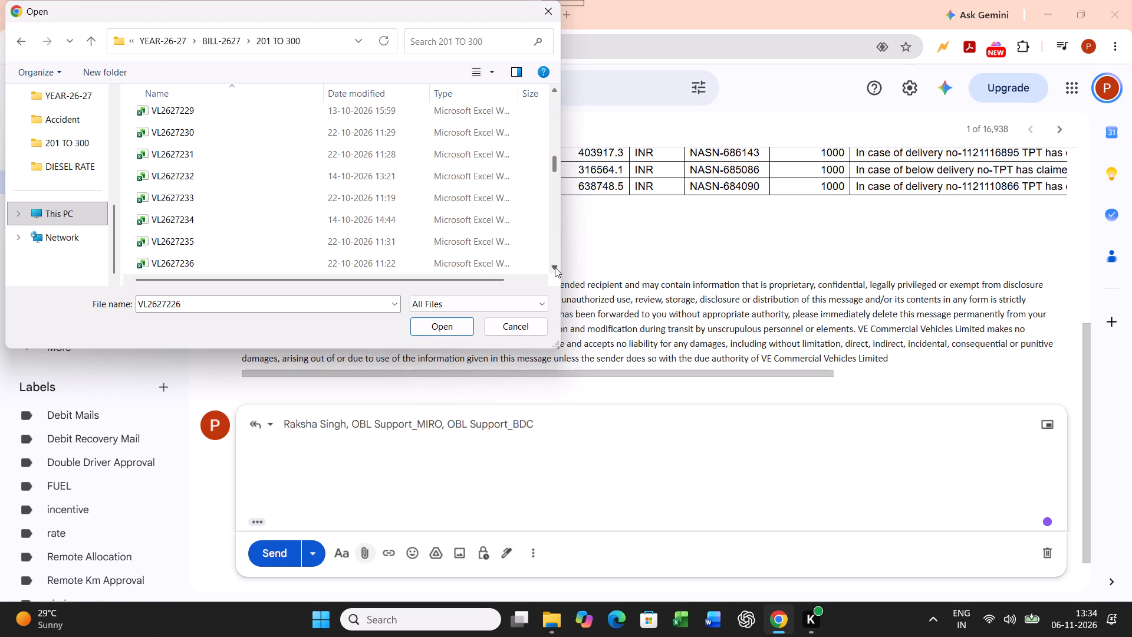
pyautogui.keyDown('ctrl'); pyautogui.click(555, 267); pyautogui.keyUp('ctrl')
pyautogui.keyDown('ctrl'); pyautogui.click(208, 261); pyautogui.keyUp('ctrl')
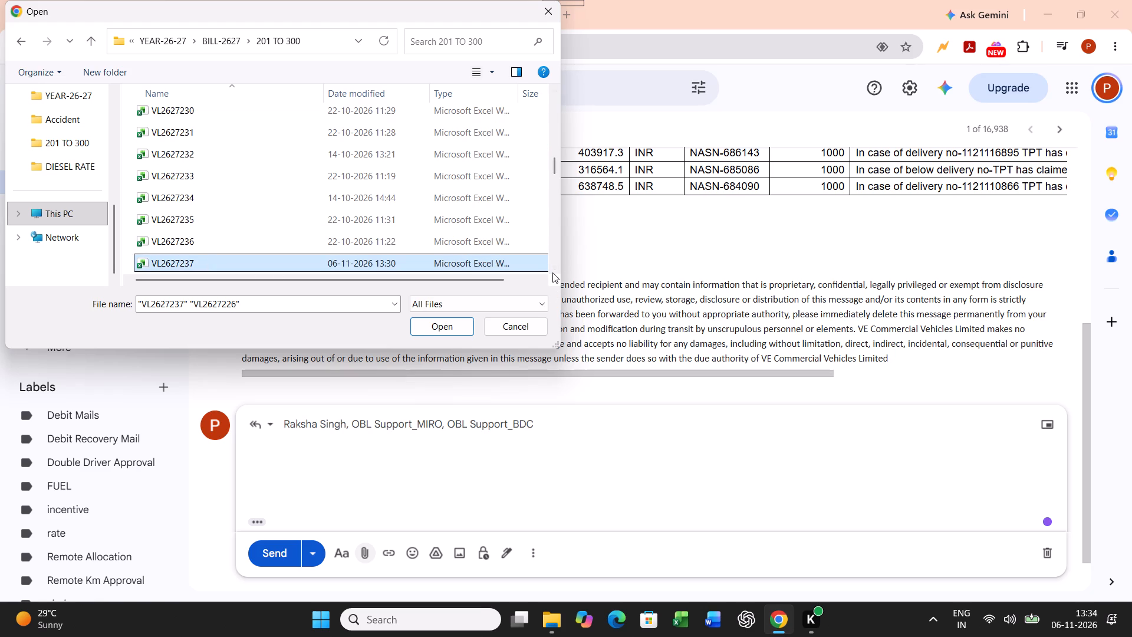
pyautogui.keyDown('ctrl'); pyautogui.click(554, 265); pyautogui.keyUp('ctrl')
pyautogui.keyDown('ctrl'); pyautogui.doubleClick(554, 265); pyautogui.keyUp('ctrl')
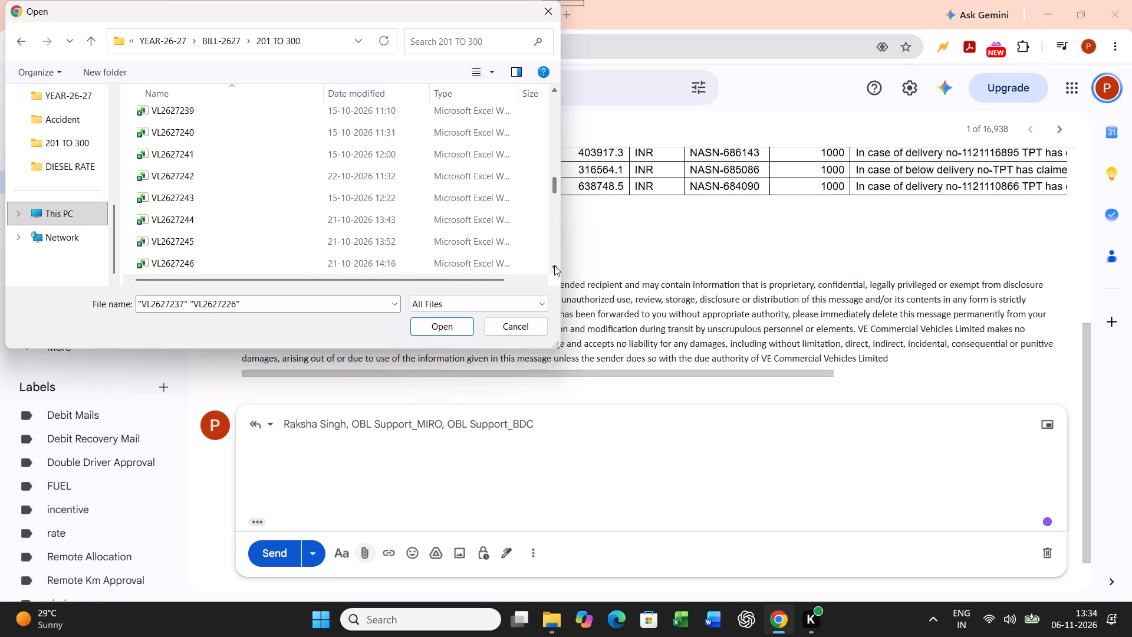
pyautogui.keyDown('ctrl'); pyautogui.click(554, 265); pyautogui.keyUp('ctrl')
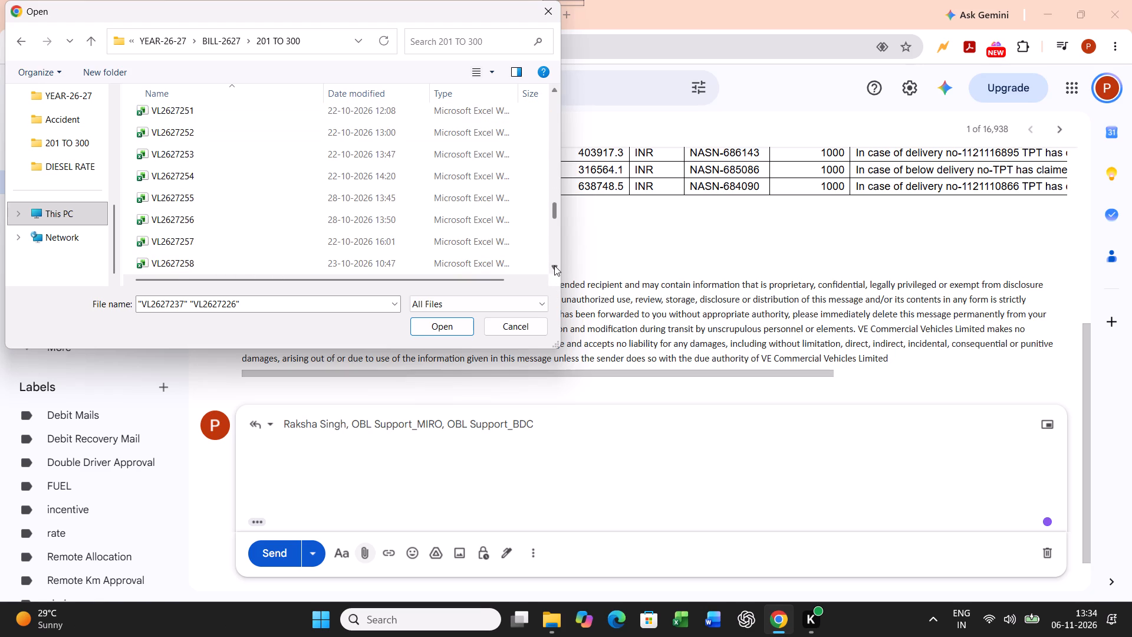
pyautogui.keyDown('ctrl'); pyautogui.click(554, 265); pyautogui.keyUp('ctrl')
pyautogui.keyDown('ctrl'); pyautogui.click(199, 265); pyautogui.keyUp('ctrl')
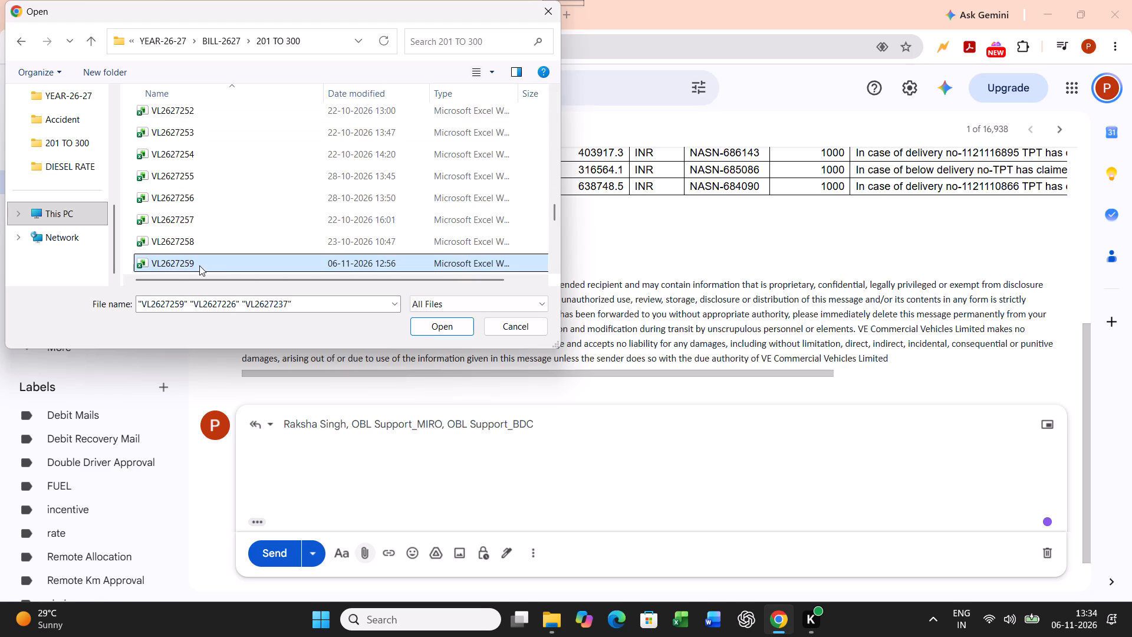